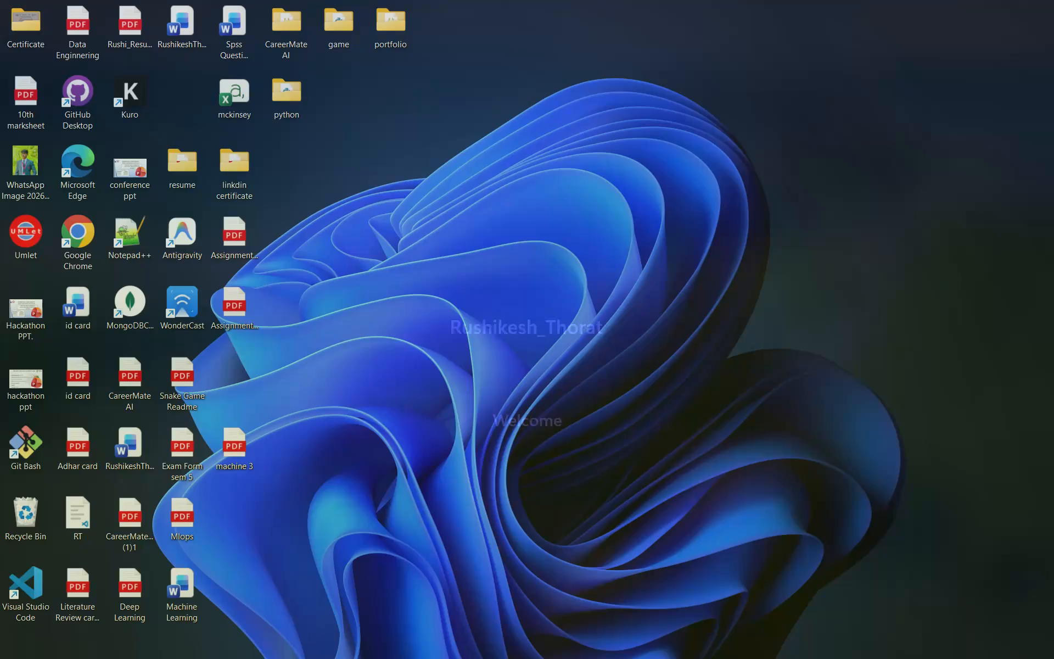
Close the Smart_Doc_AI final-year project presentation in PowerPoint.
double_click(750, 422)
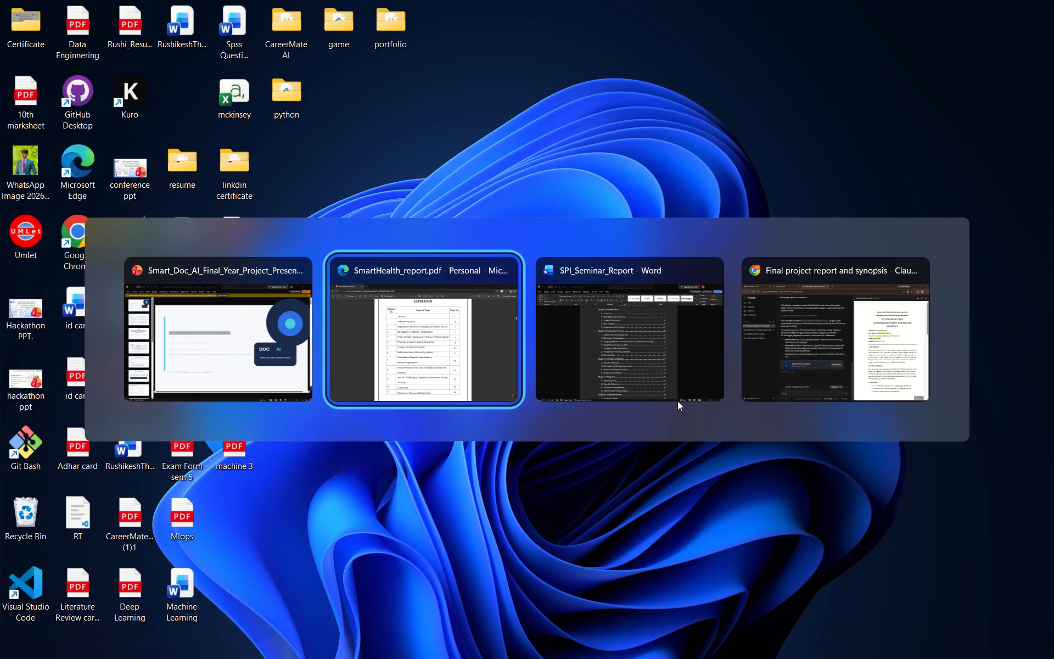
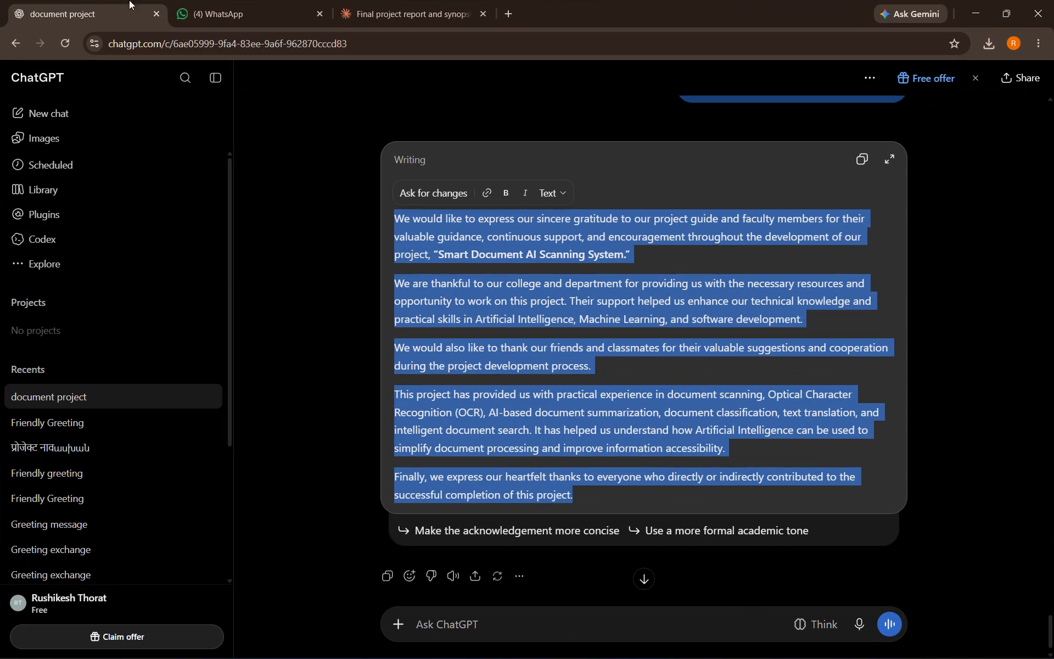
In a new Chrome tab, search Google for "i love pdf" and open the iLovePDF site's PDF to Word converter.
click(519, 11)
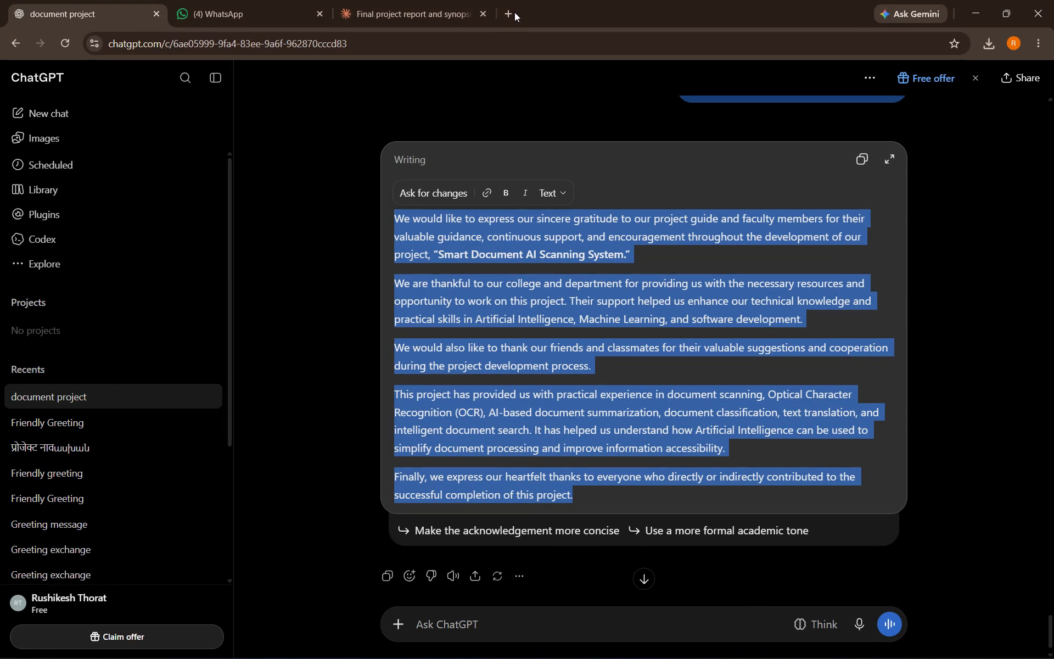
click(507, 15)
click(430, 273)
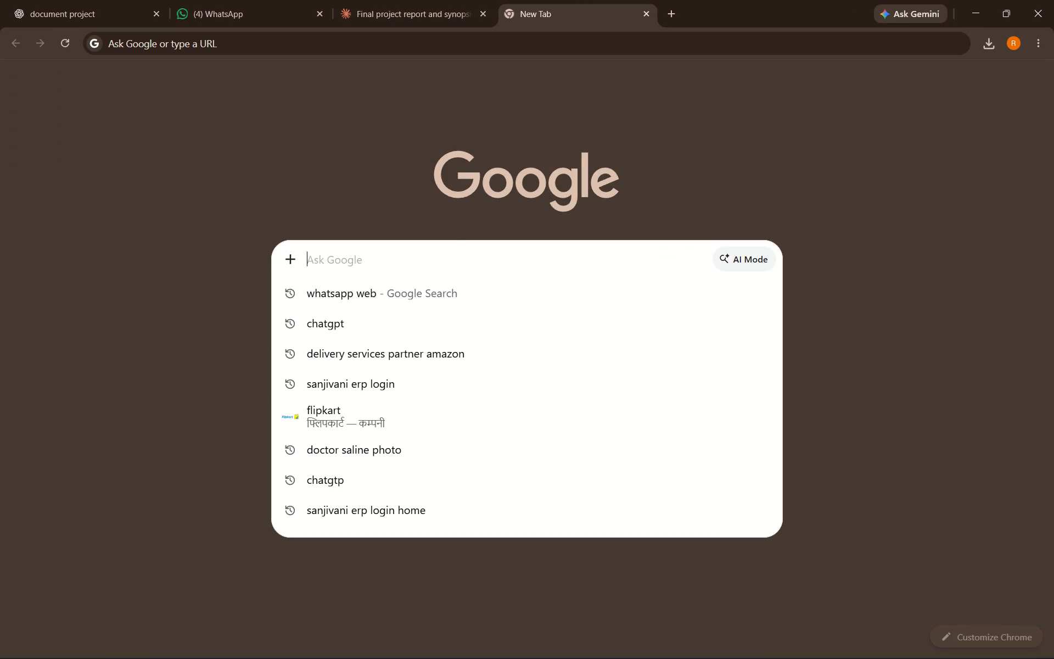
text(i love)
key(Down)
key(Return)
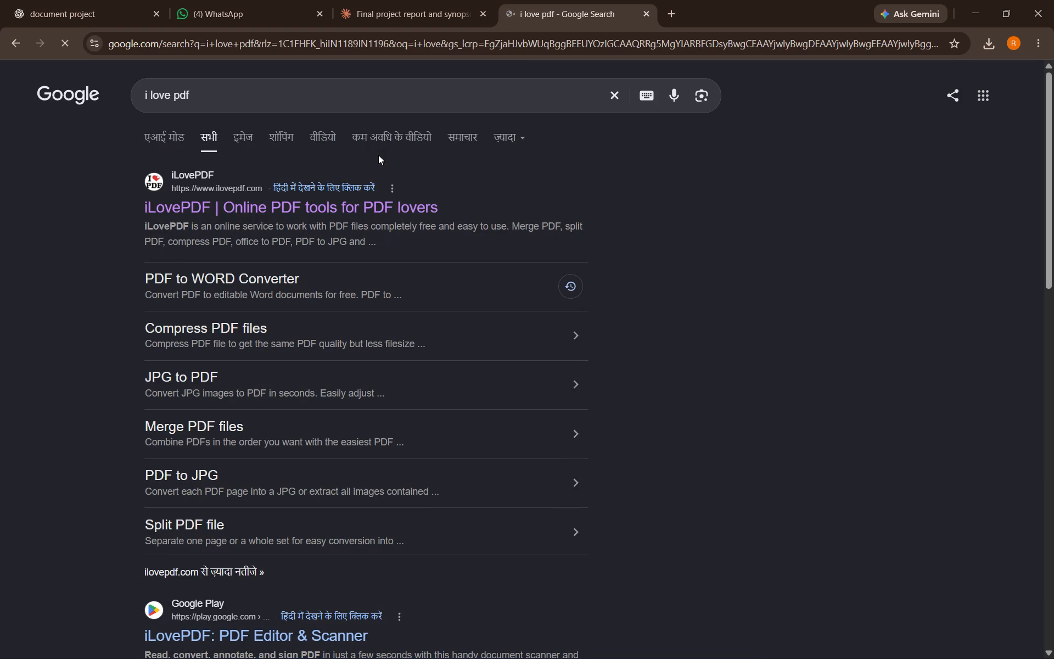
click(300, 213)
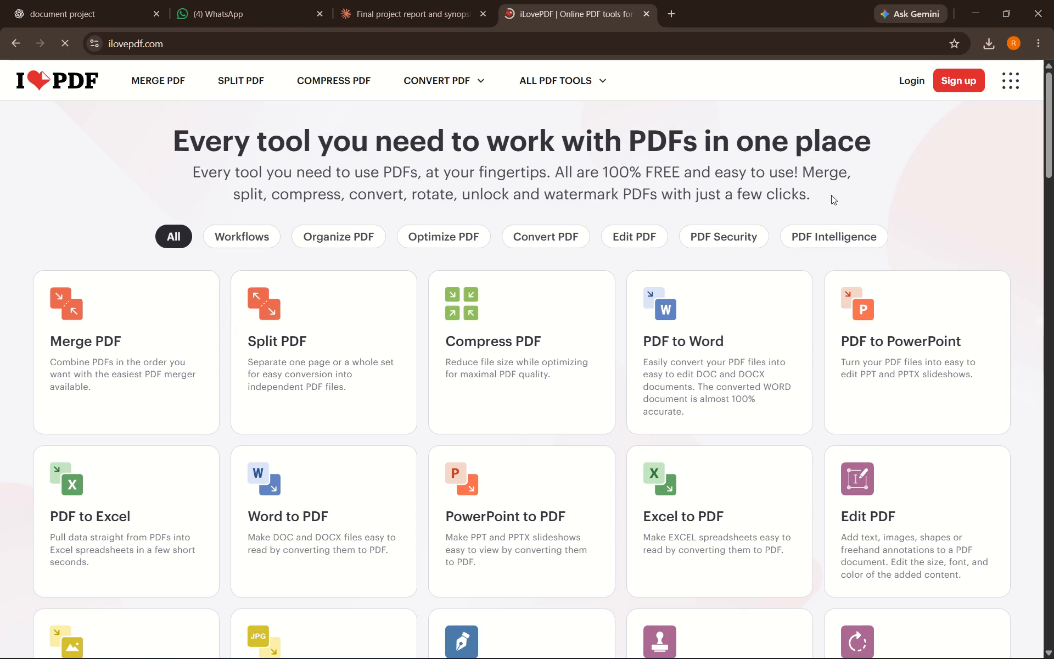
click(709, 351)
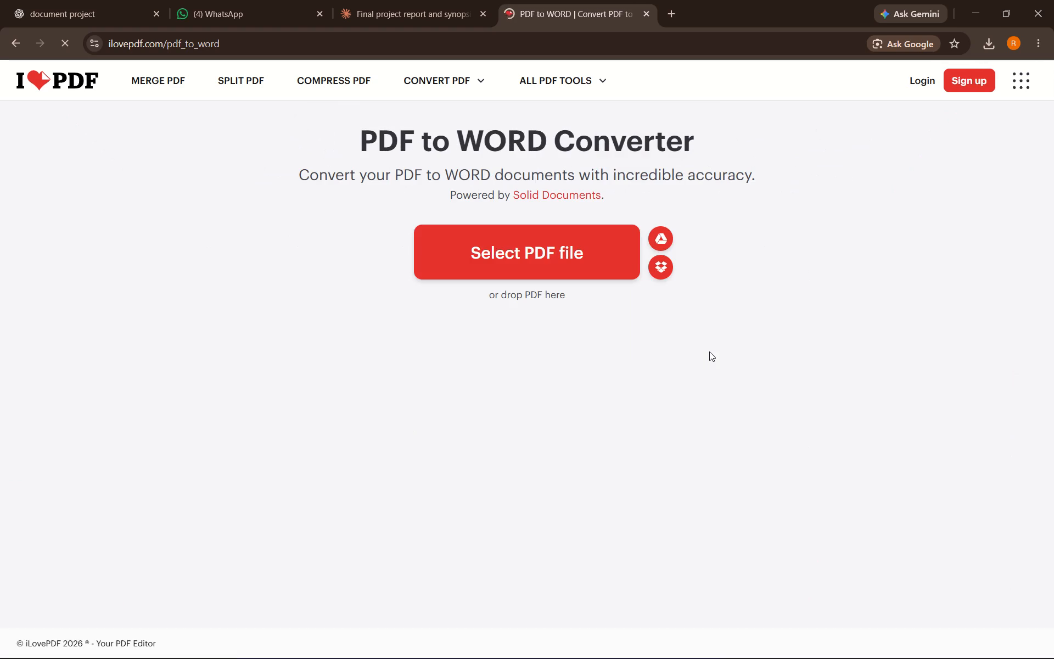
Load SmartHealth_report from the Downloads folder into the converter and start its conversion to Word with No OCR.
click(562, 254)
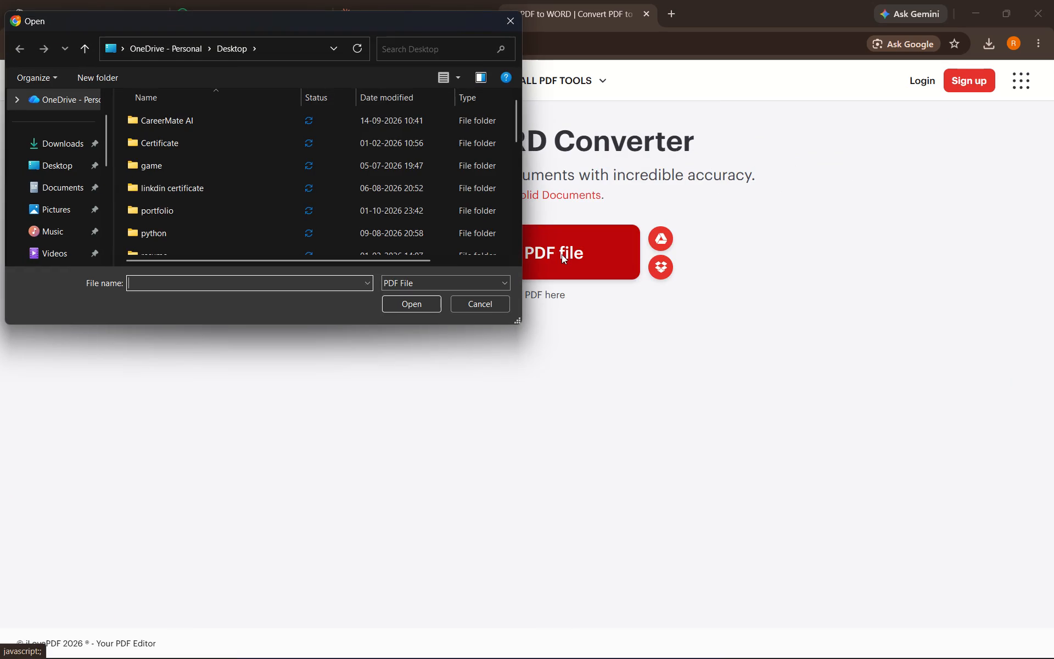
click(70, 139)
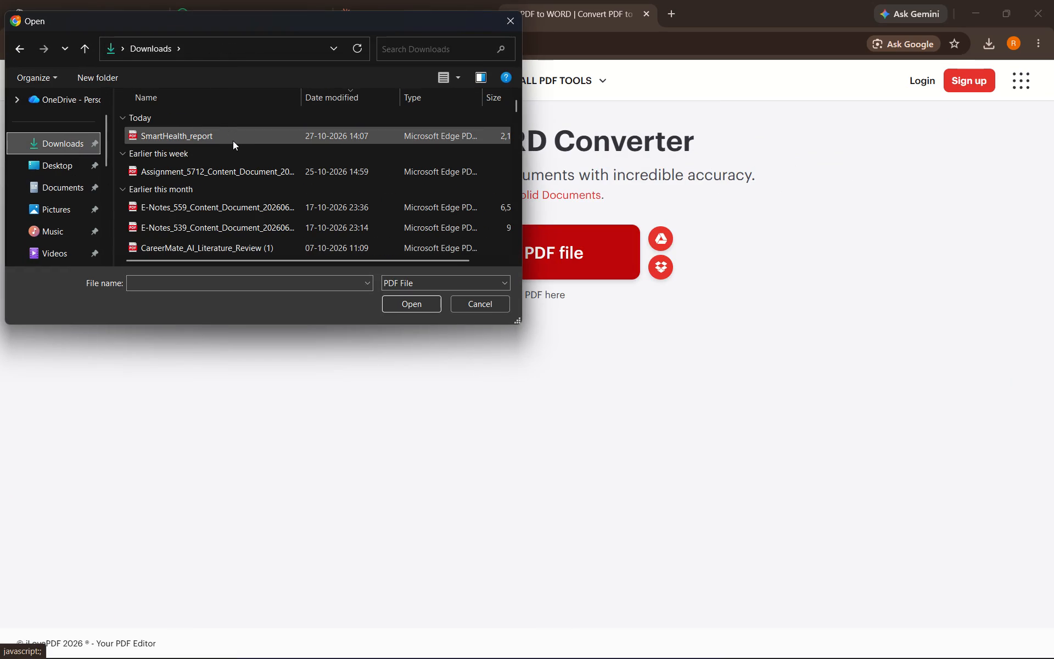
click(233, 141)
click(412, 303)
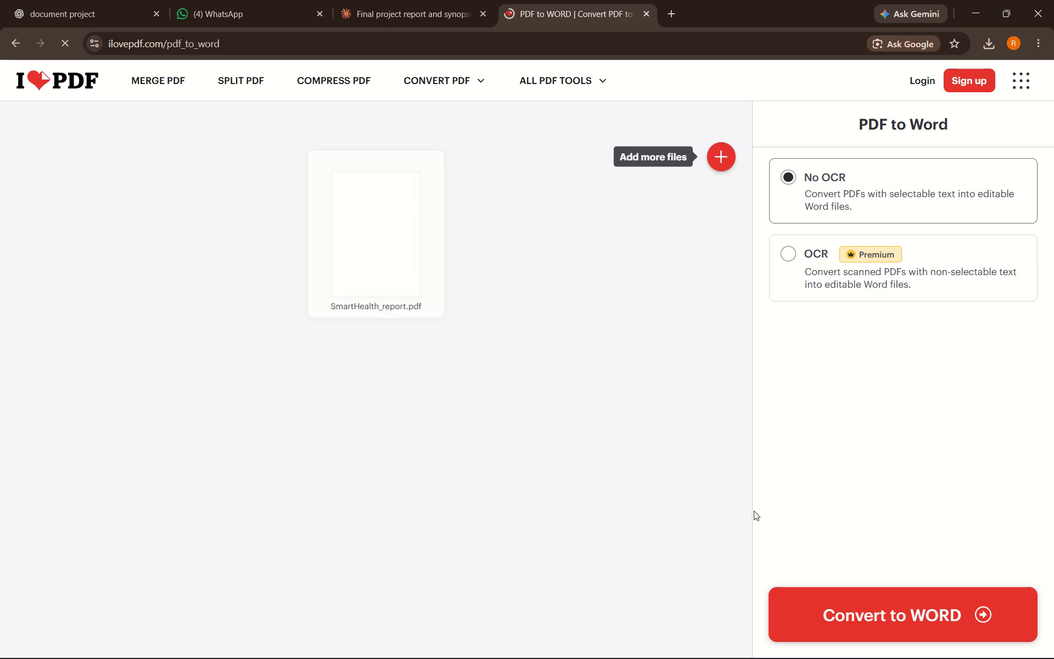
click(867, 601)
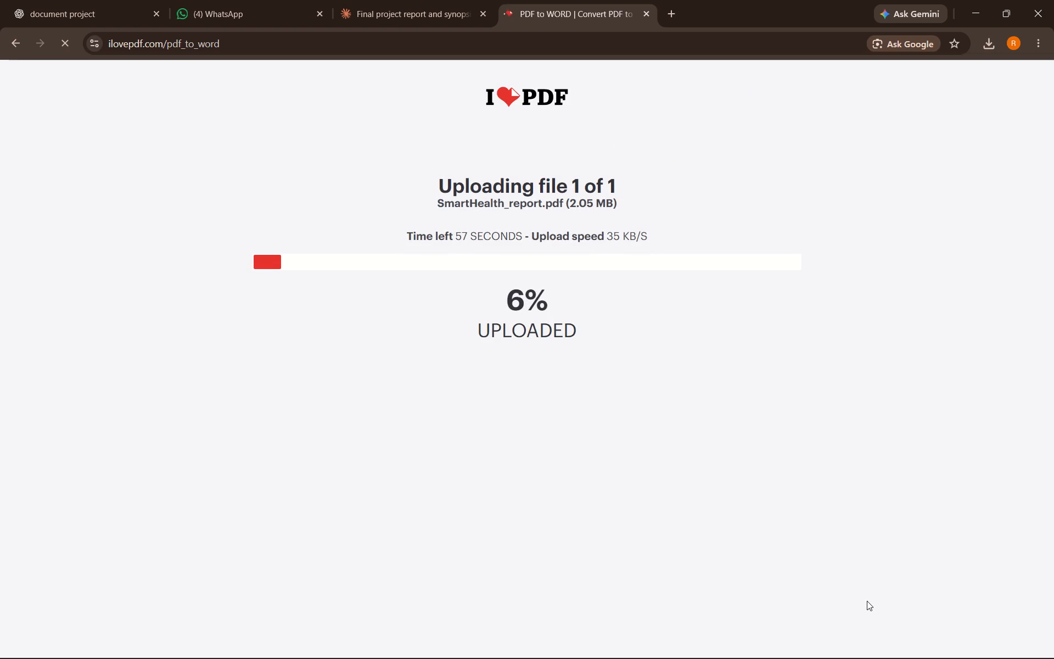
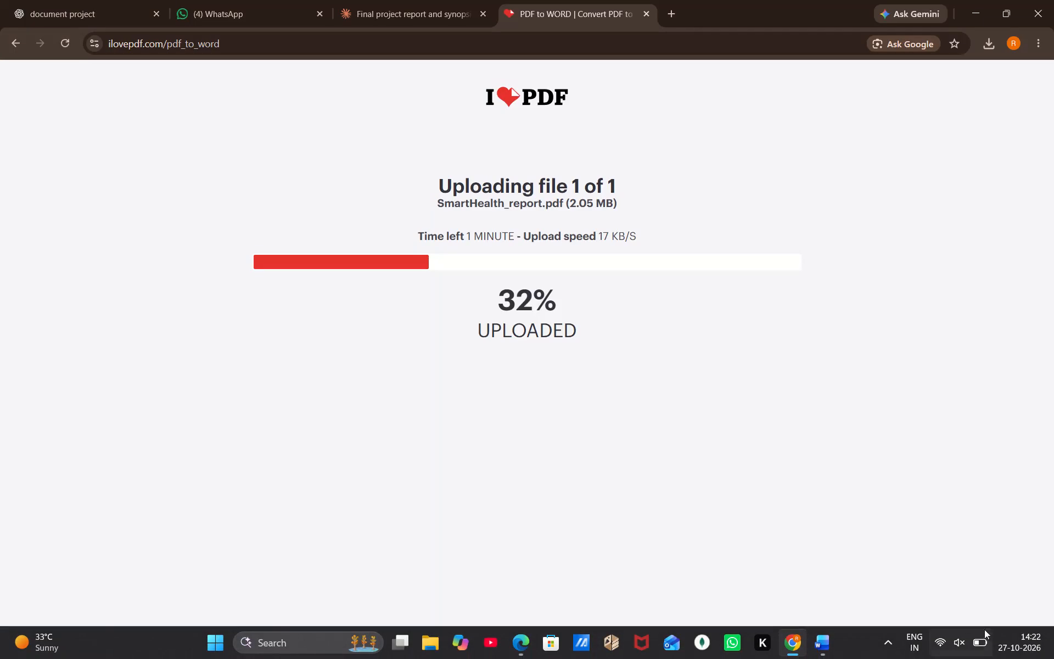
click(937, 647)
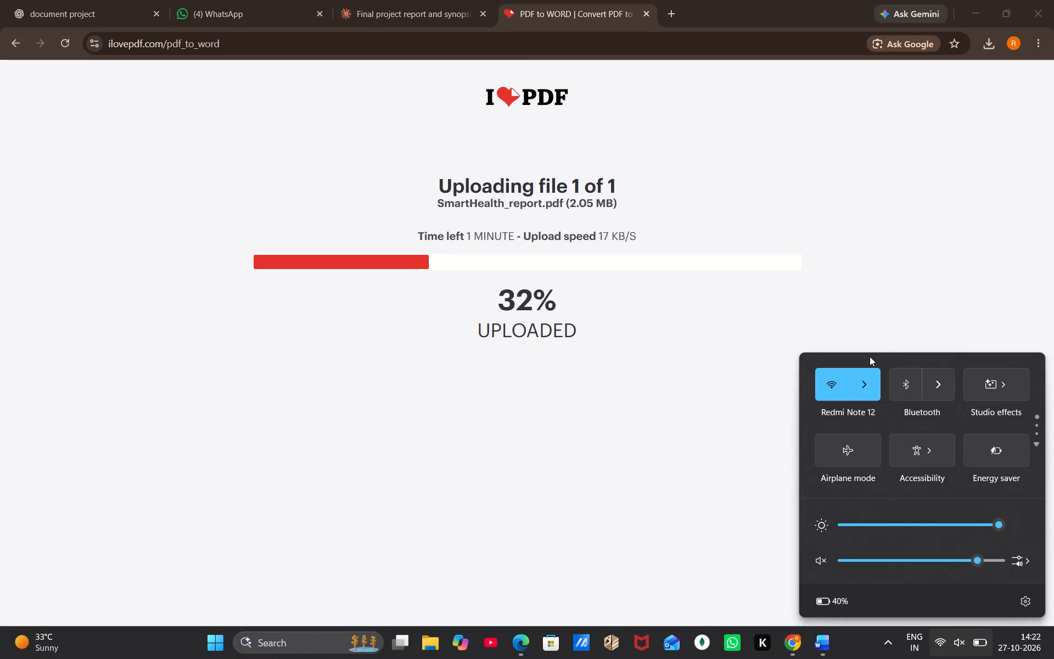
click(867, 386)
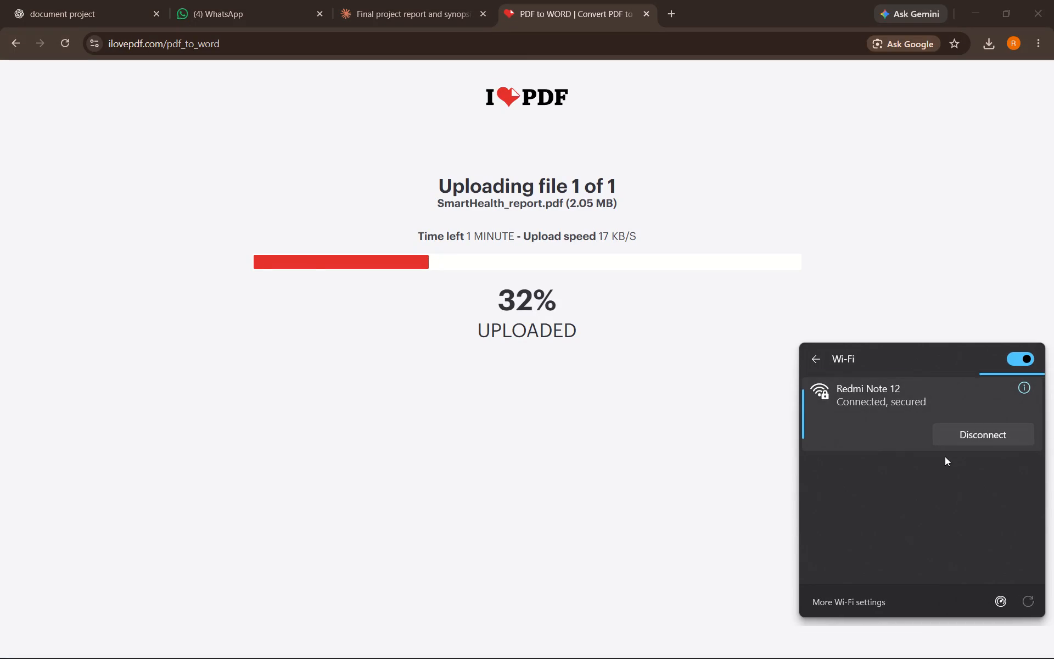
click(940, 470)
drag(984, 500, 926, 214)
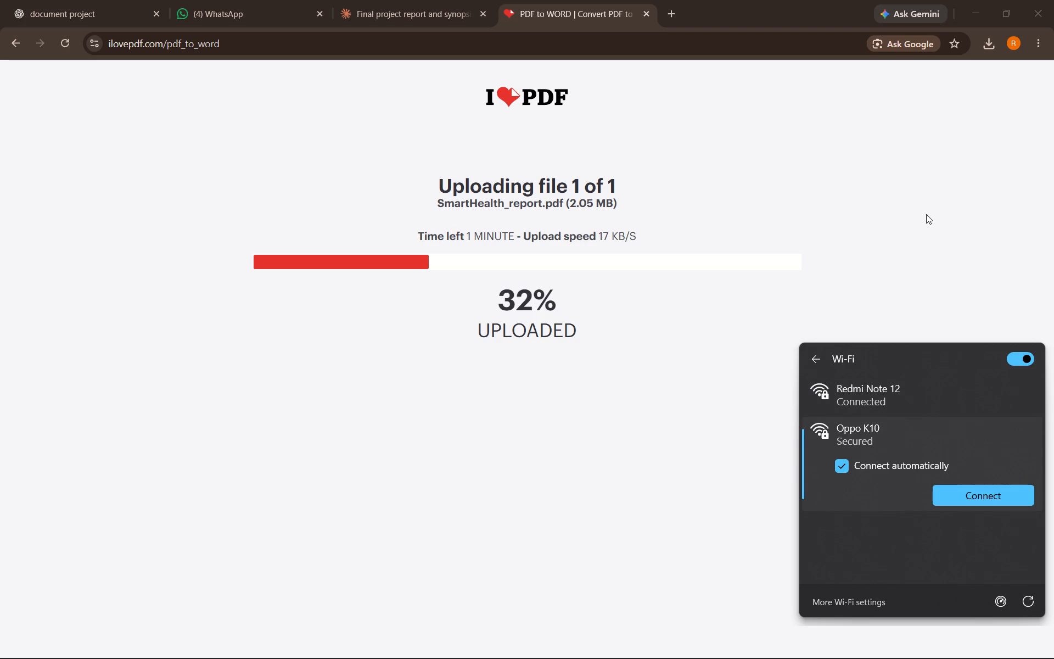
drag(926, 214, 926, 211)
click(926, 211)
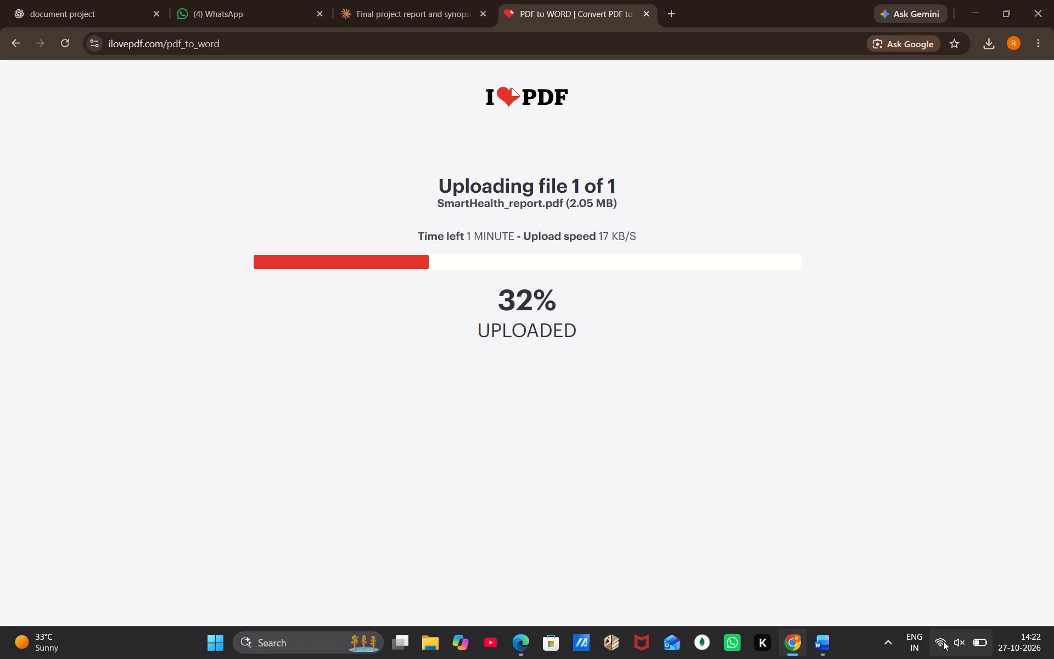
Switch the computer's Wi-Fi connection to the Oppo K10 network, keeping automatic connection enabled, and check the active network.
click(943, 641)
click(868, 376)
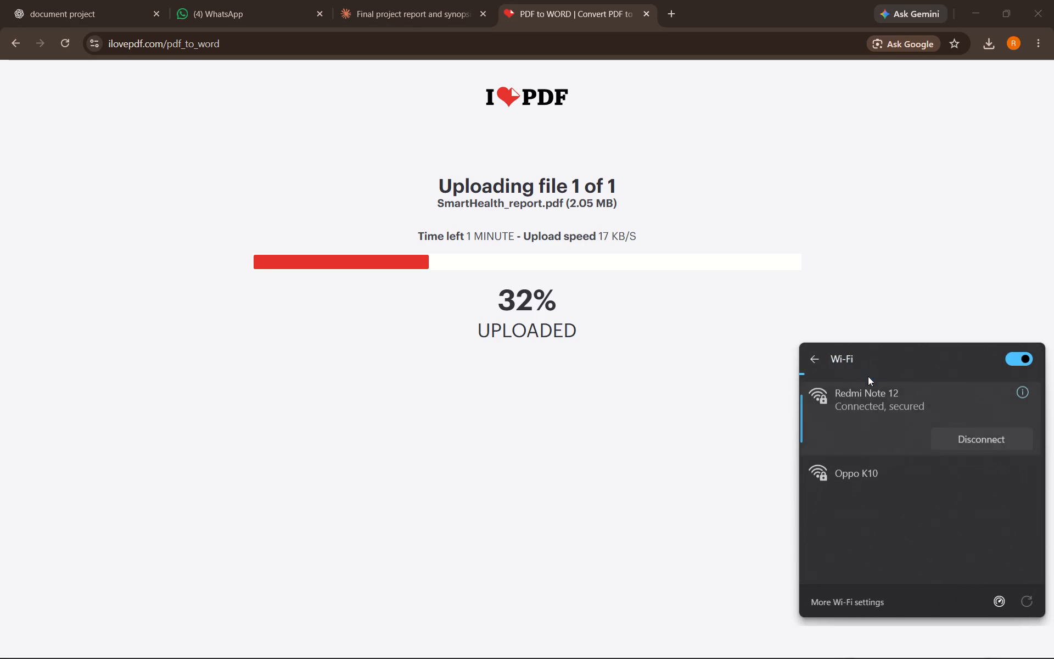
click(900, 465)
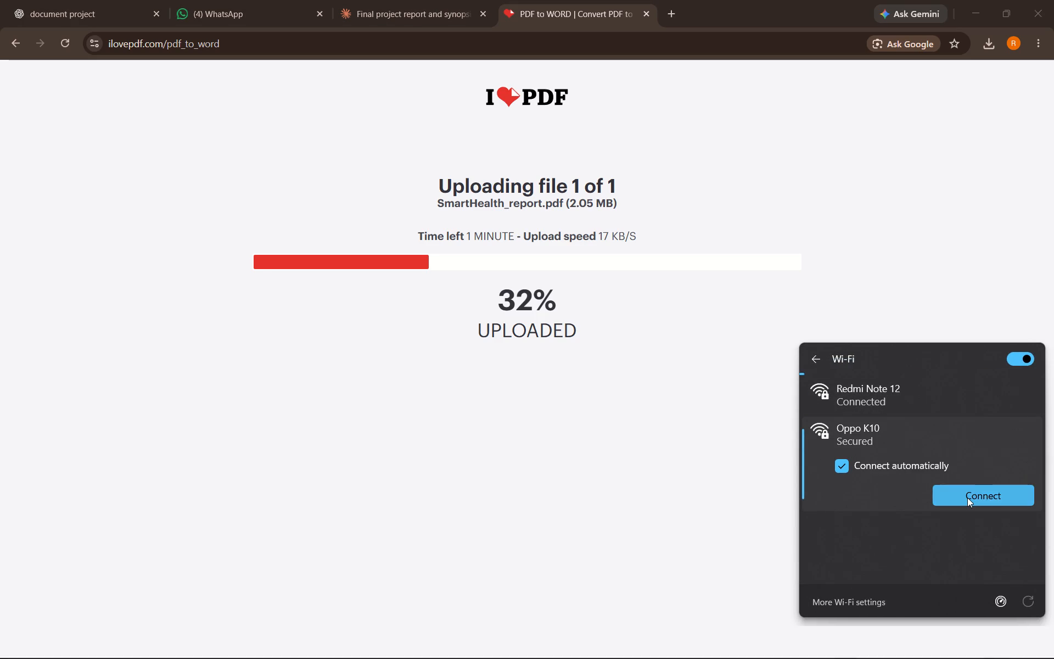
click(967, 498)
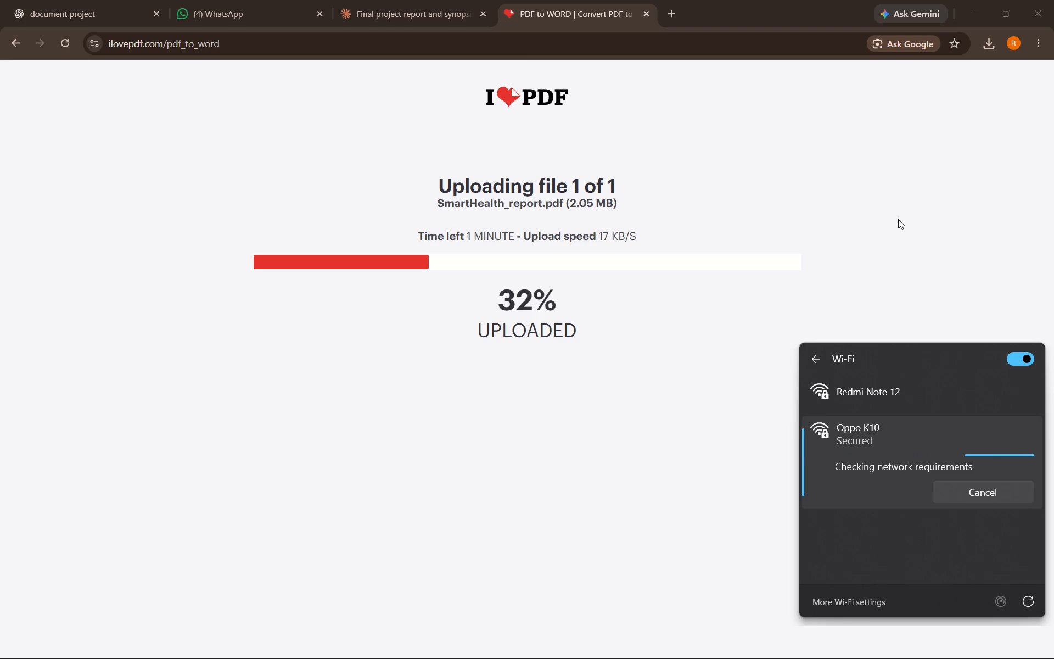
click(898, 219)
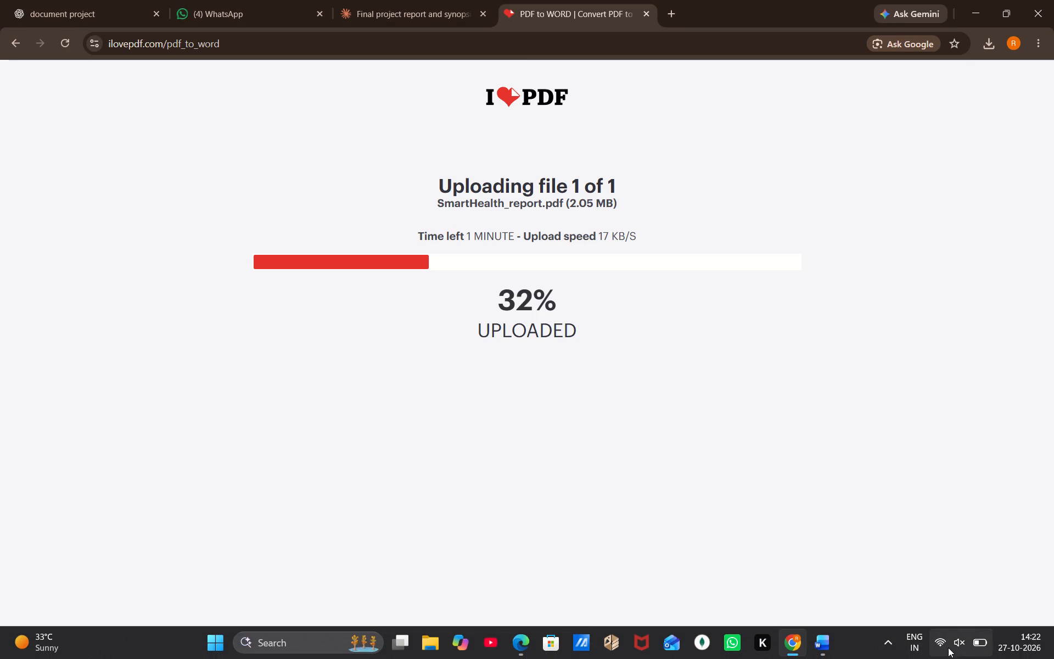
click(944, 645)
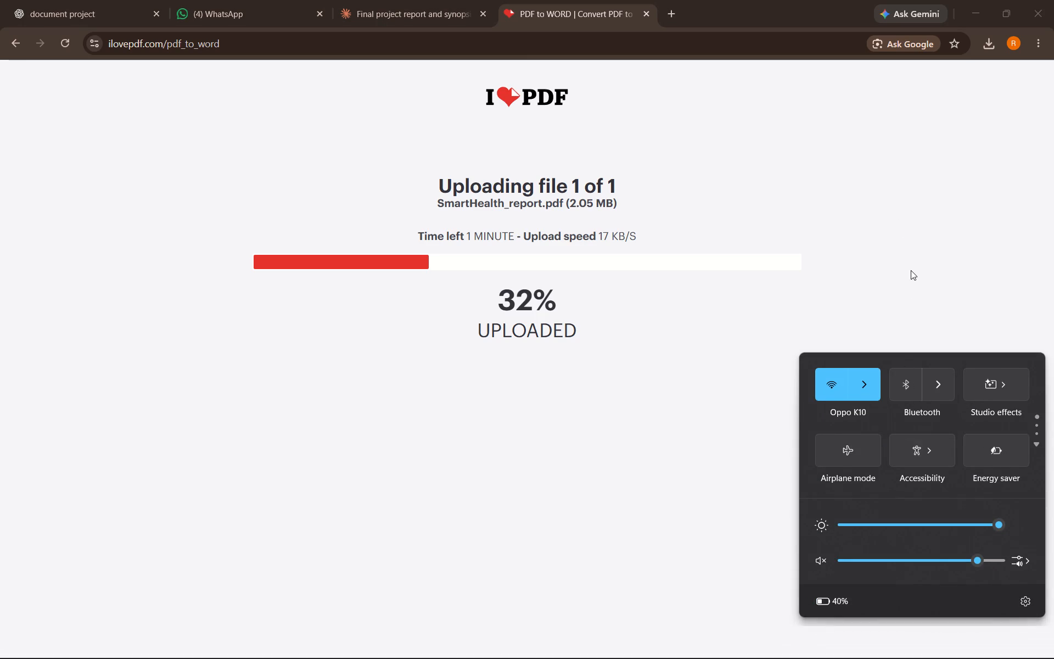
click(911, 270)
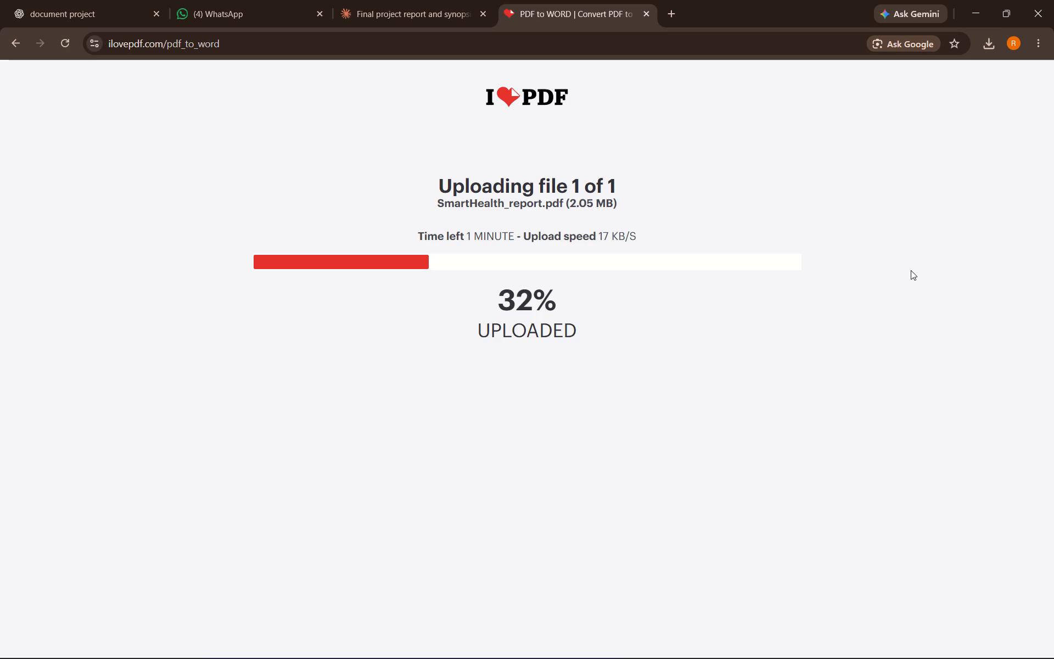
Reload the converter page, load SmartHealth_report from Downloads again, and restart its conversion to Word with No OCR.
click(61, 41)
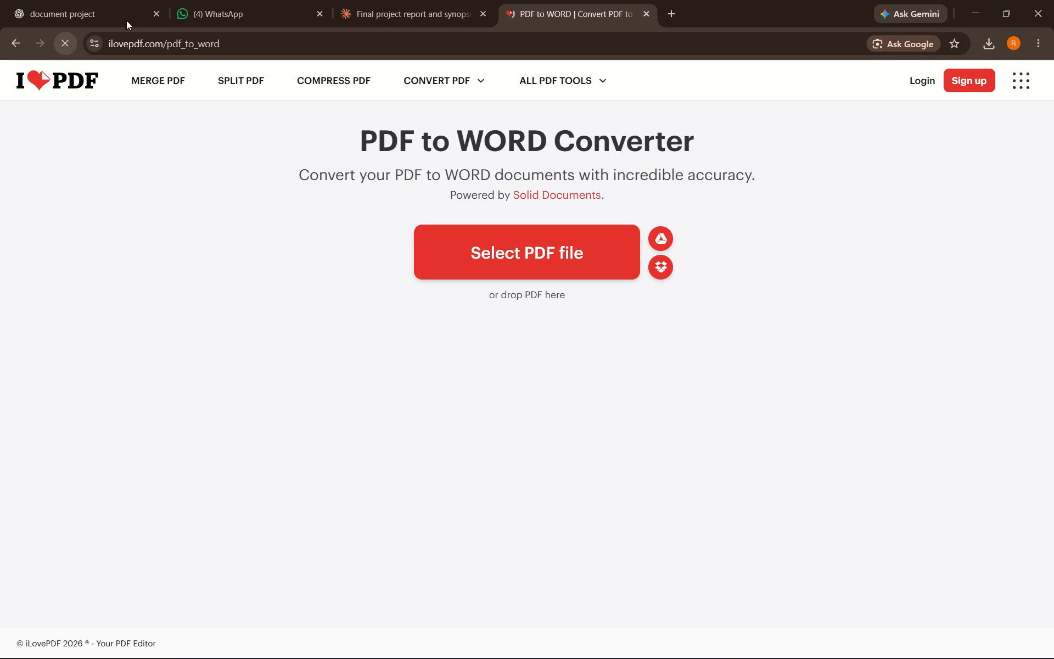
click(504, 248)
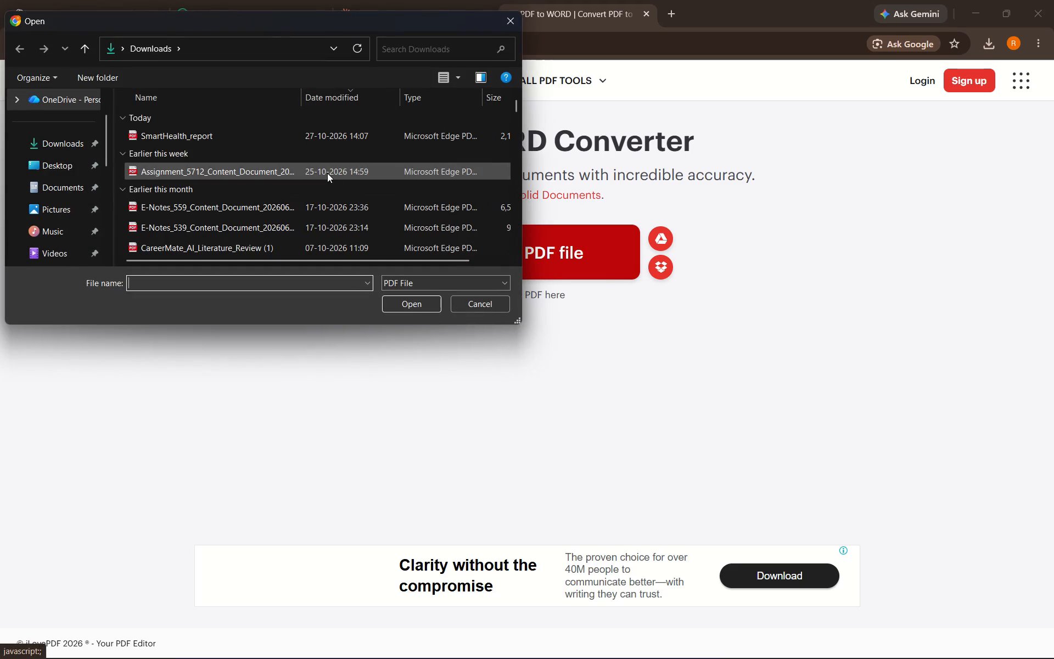
click(274, 138)
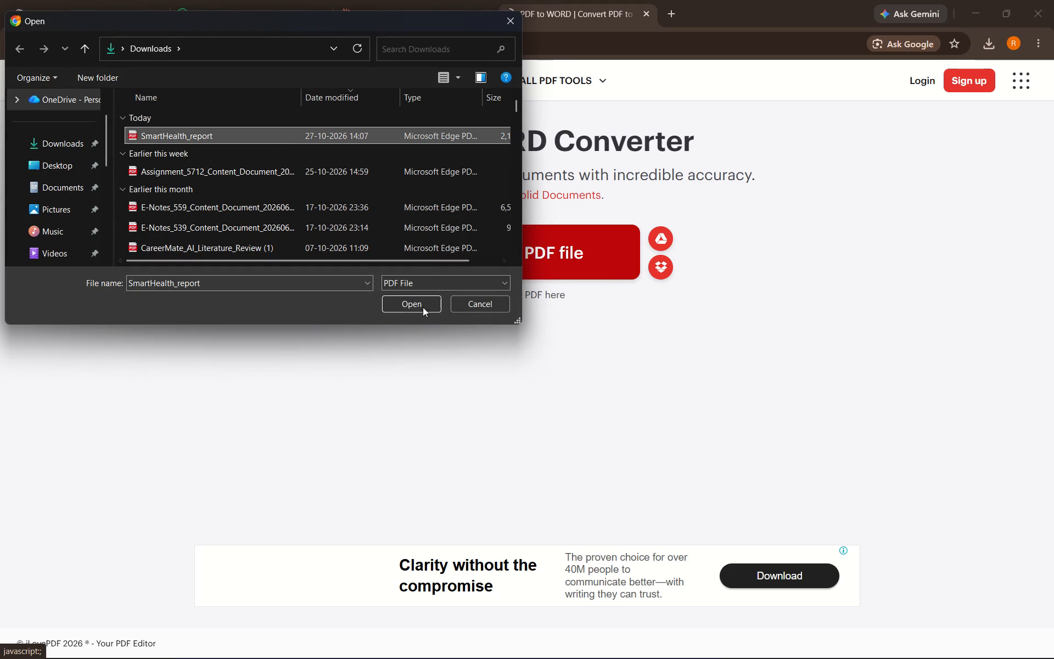
click(412, 298)
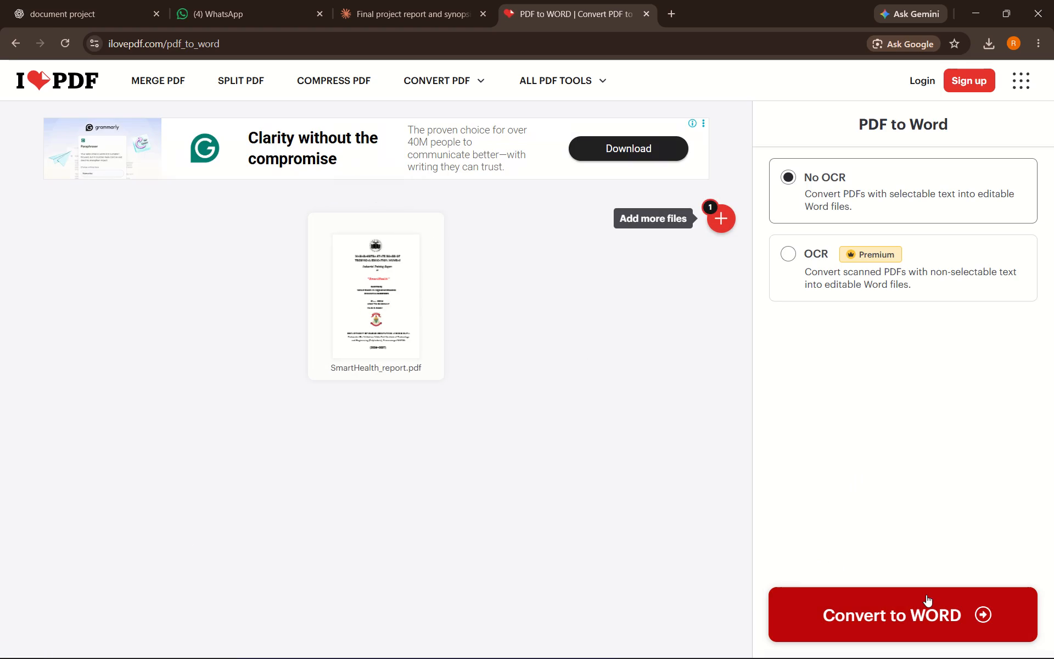
click(898, 607)
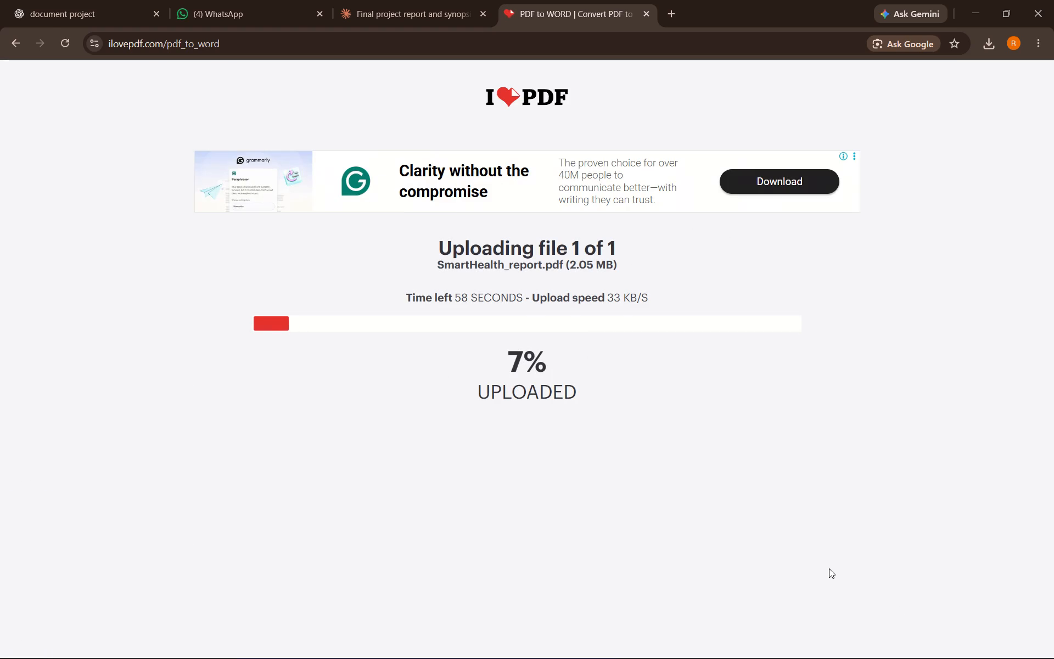
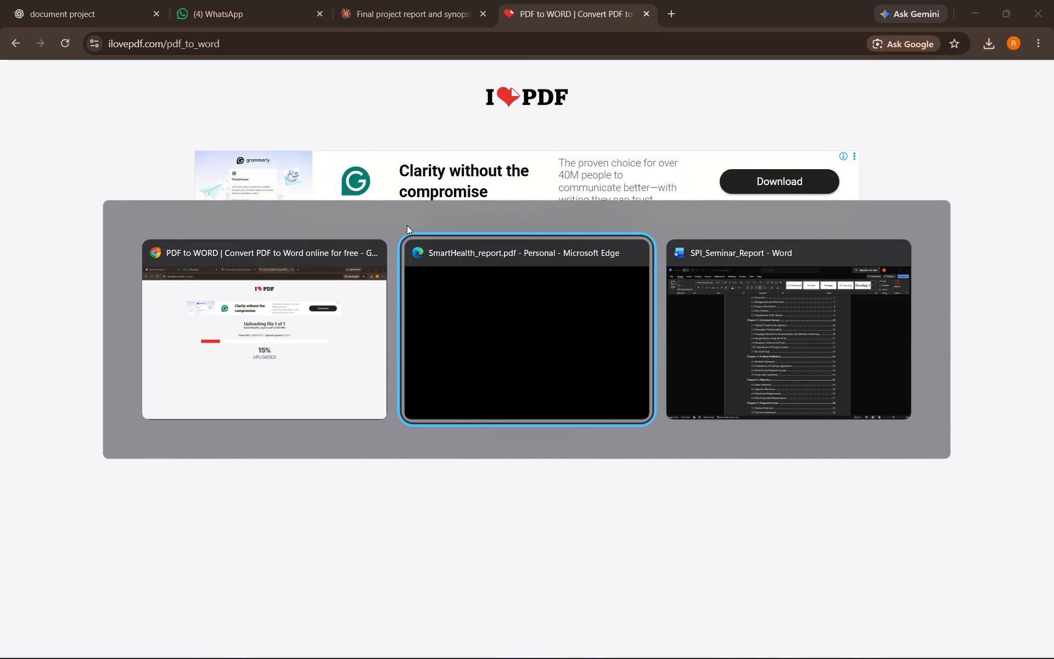
Switch to SPI_Seminar_Report in Word and review the chapter and section entries on its contents pages.
scroll(534, 445, down, 7)
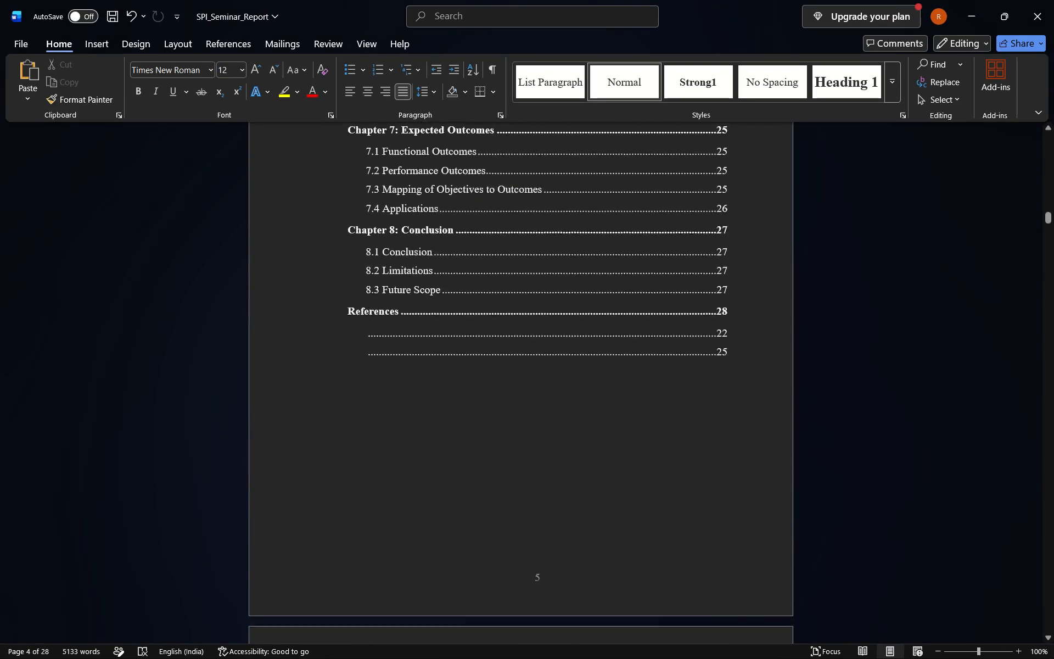
scroll(534, 445, down, 2)
scroll(534, 445, up, 4)
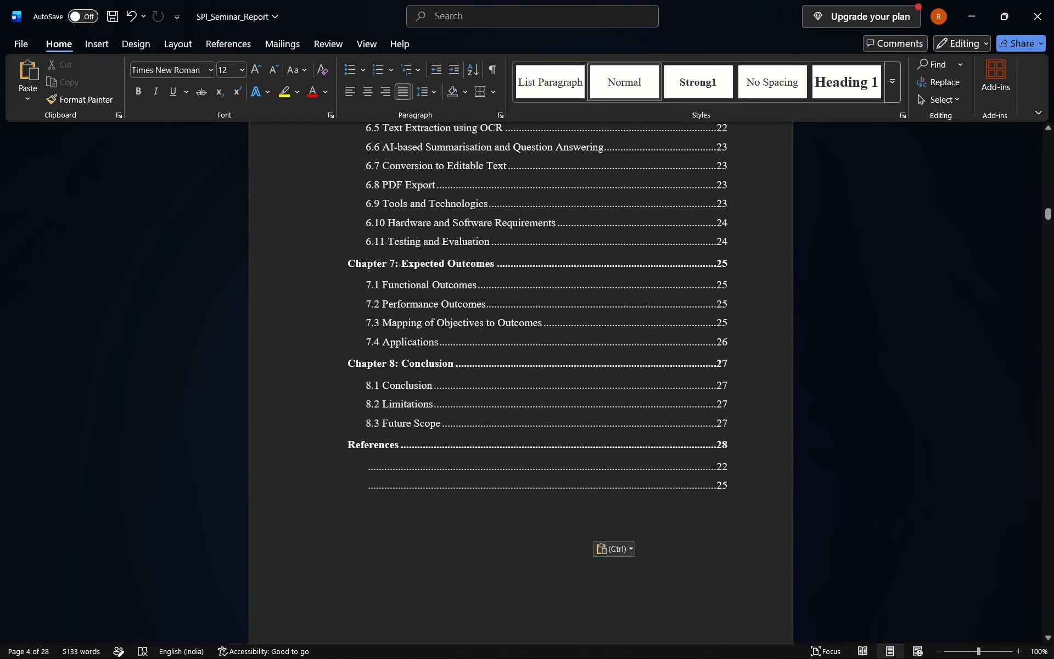
scroll(534, 445, up, 3)
scroll(534, 445, down, 1)
scroll(534, 445, up, 3)
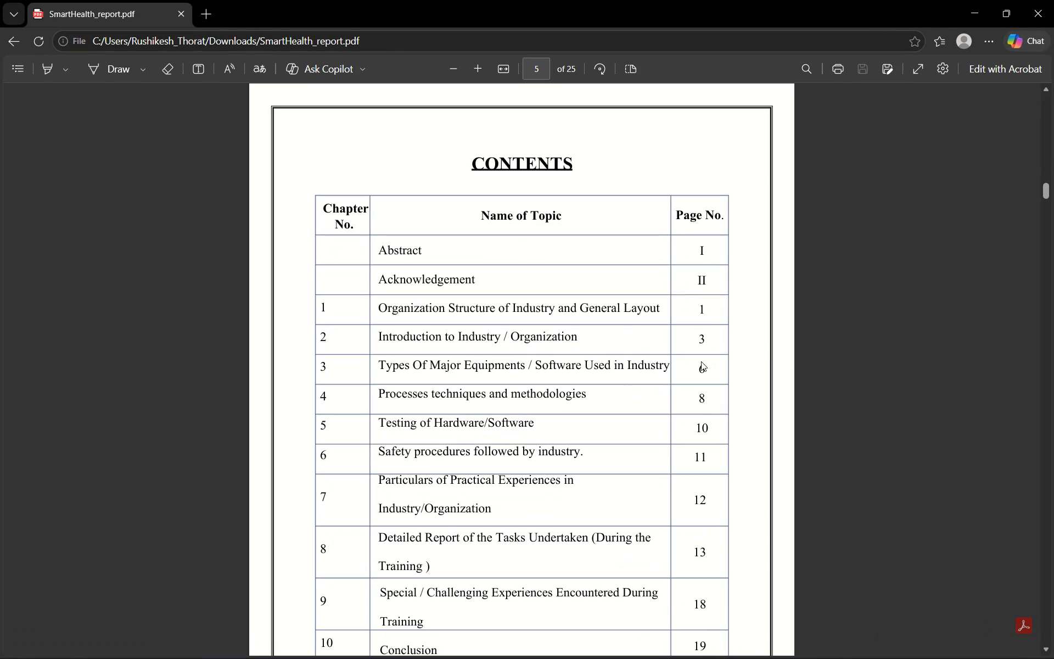
Examine the contents table, closing chapters and references in SmartHealth_report.pdf in Edge, and compare them with the Word report's contents pages.
scroll(941, 302, down, 2)
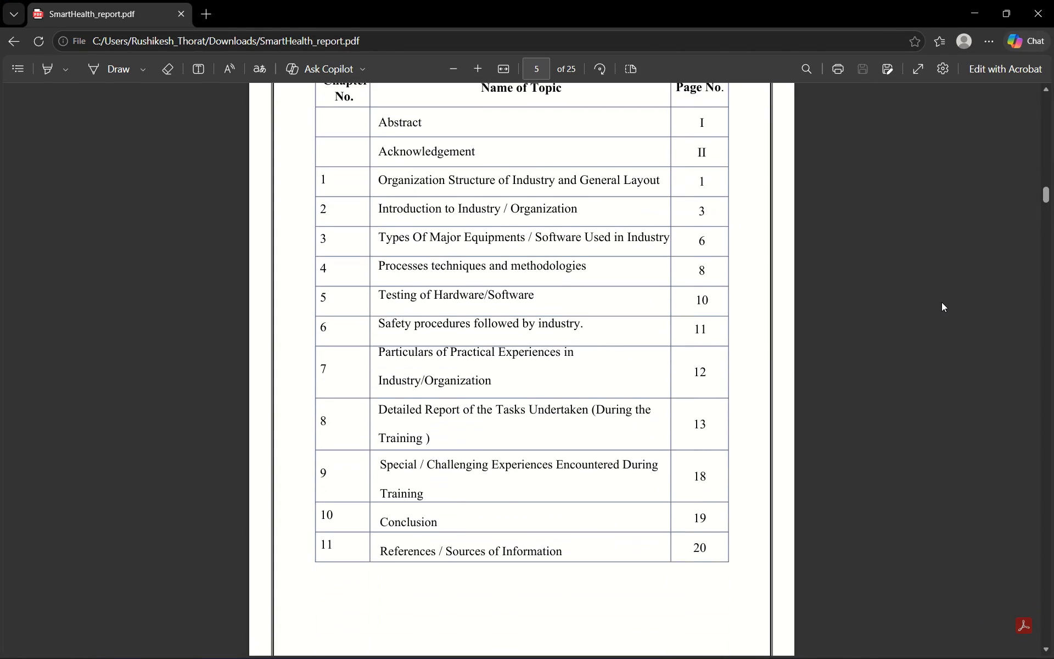
scroll(941, 302, down, 1)
drag(1046, 203, 1053, 375)
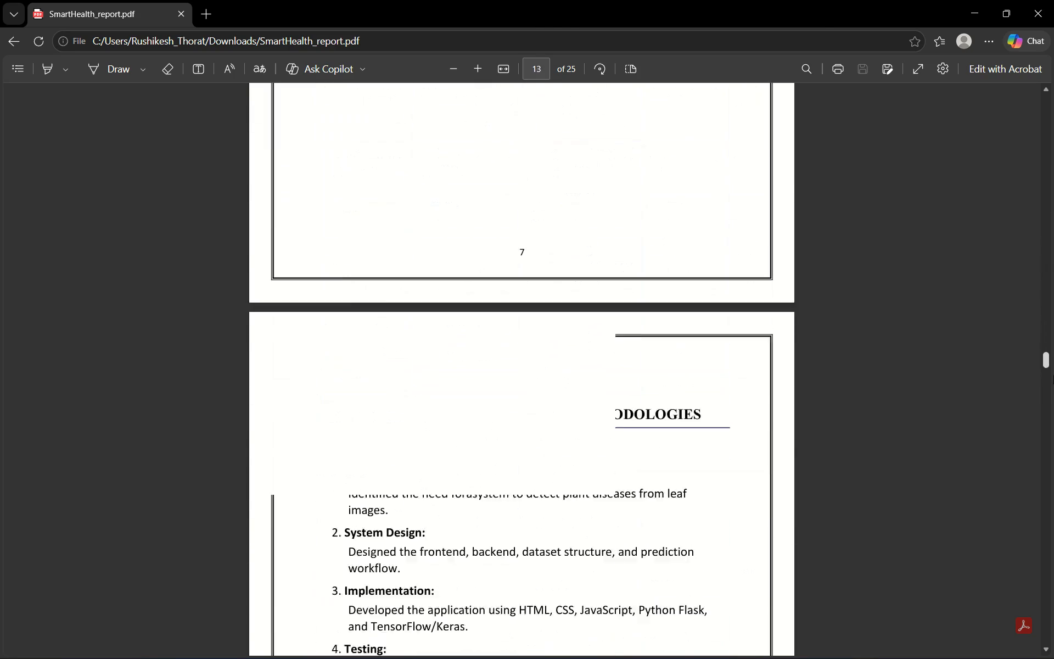
drag(1053, 375, 1053, 658)
scroll(775, 422, up, 3)
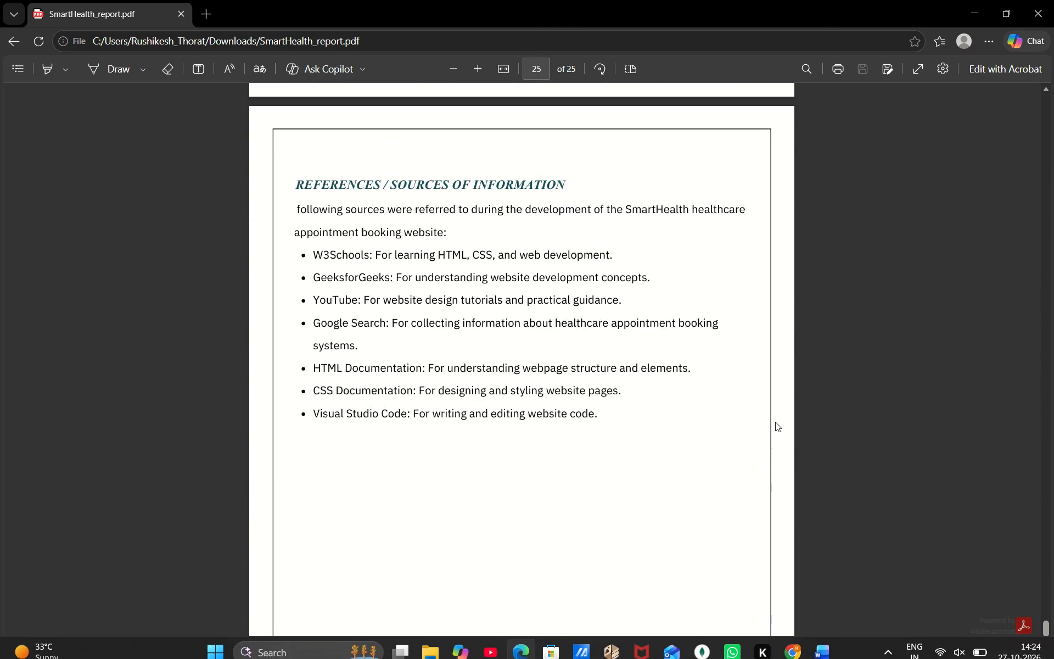
scroll(775, 422, up, 10)
scroll(775, 422, down, 3)
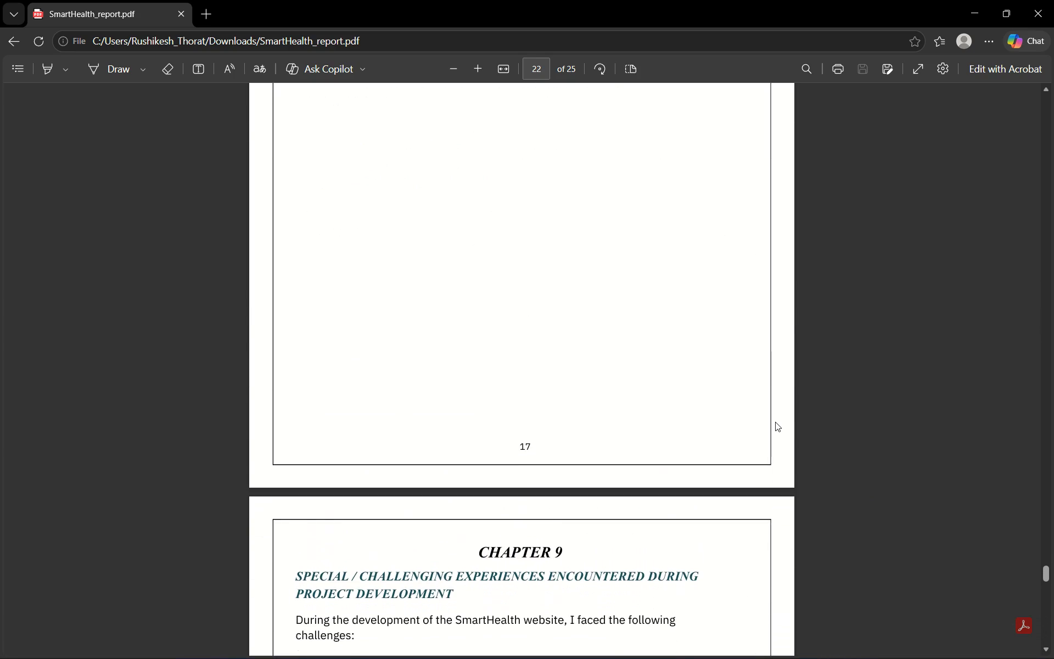
scroll(775, 422, down, 9)
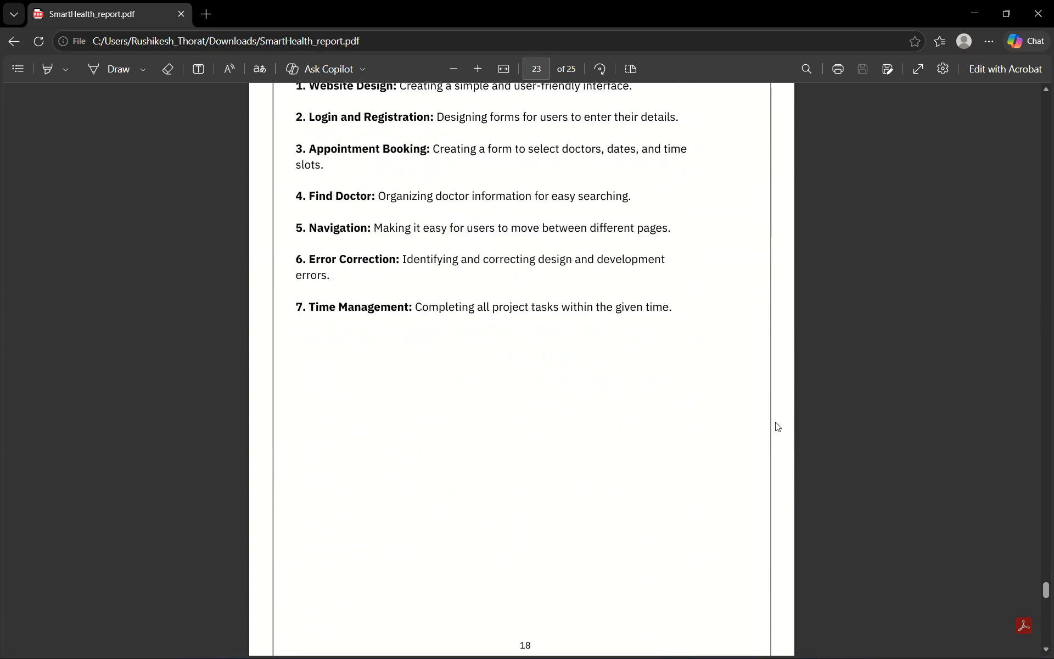
scroll(775, 422, down, 3)
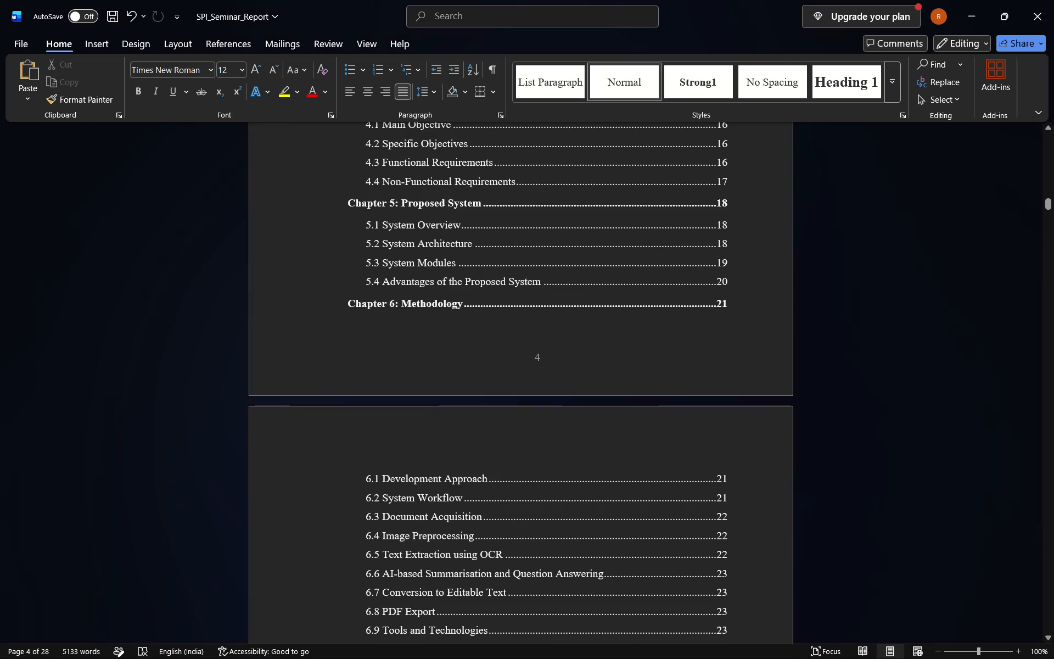
scroll(637, 539, down, 5)
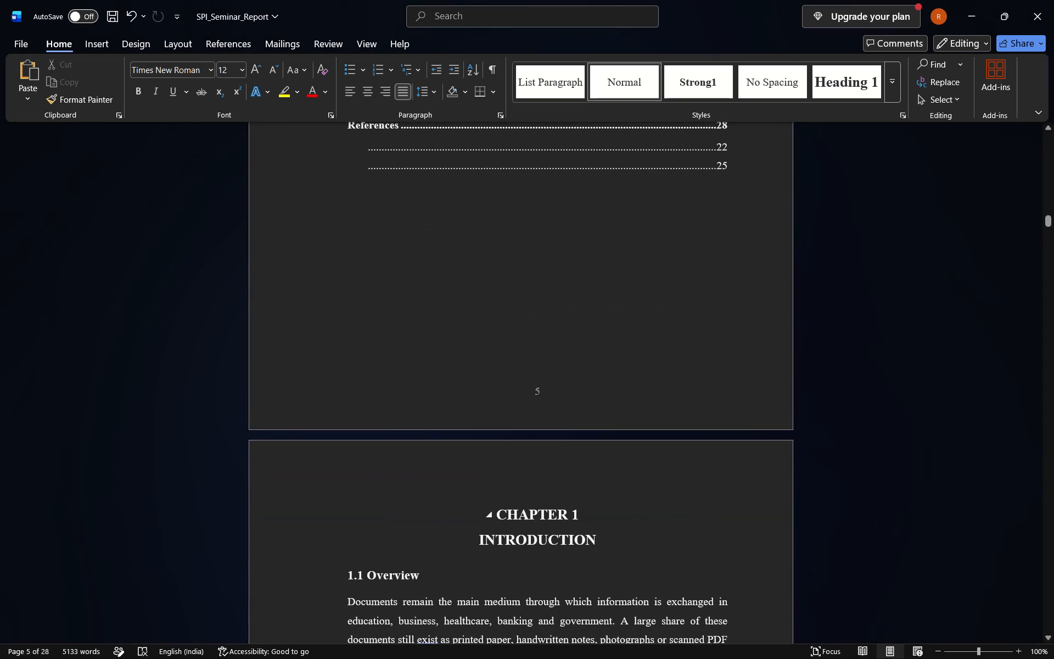
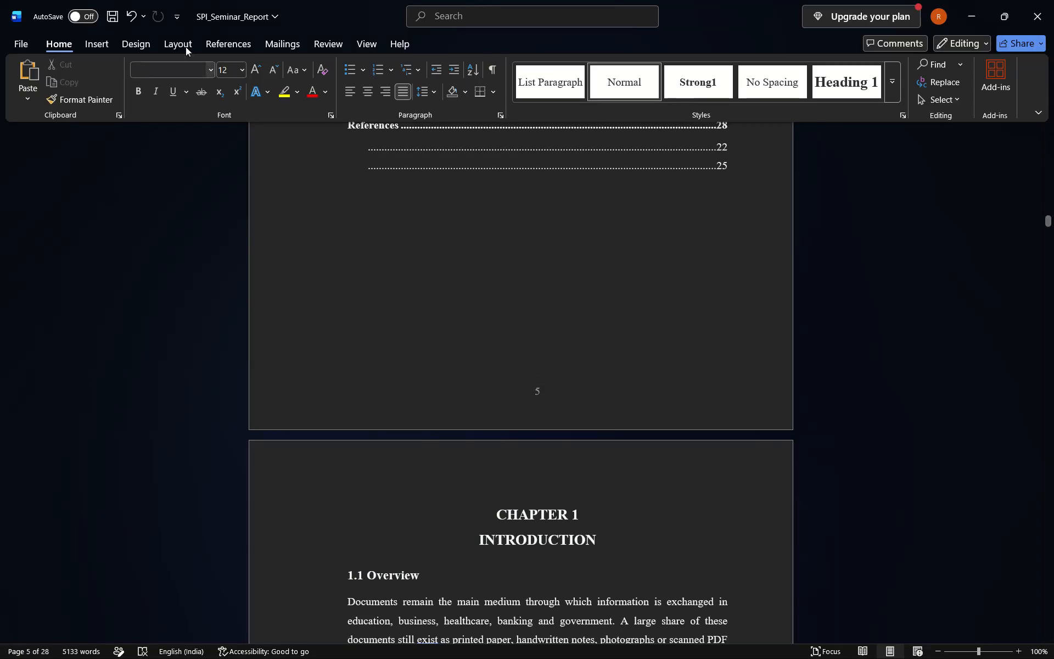
Add a Box page border with a ½ pt single line to the whole SPI_Seminar_Report document.
click(131, 48)
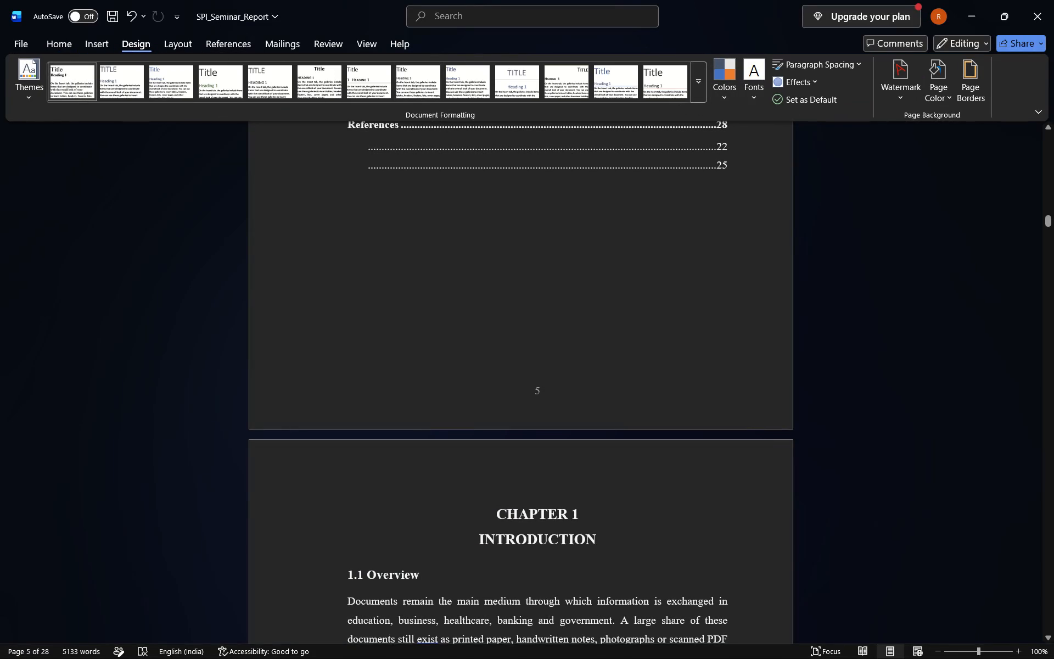
scroll(475, 264, up, 18)
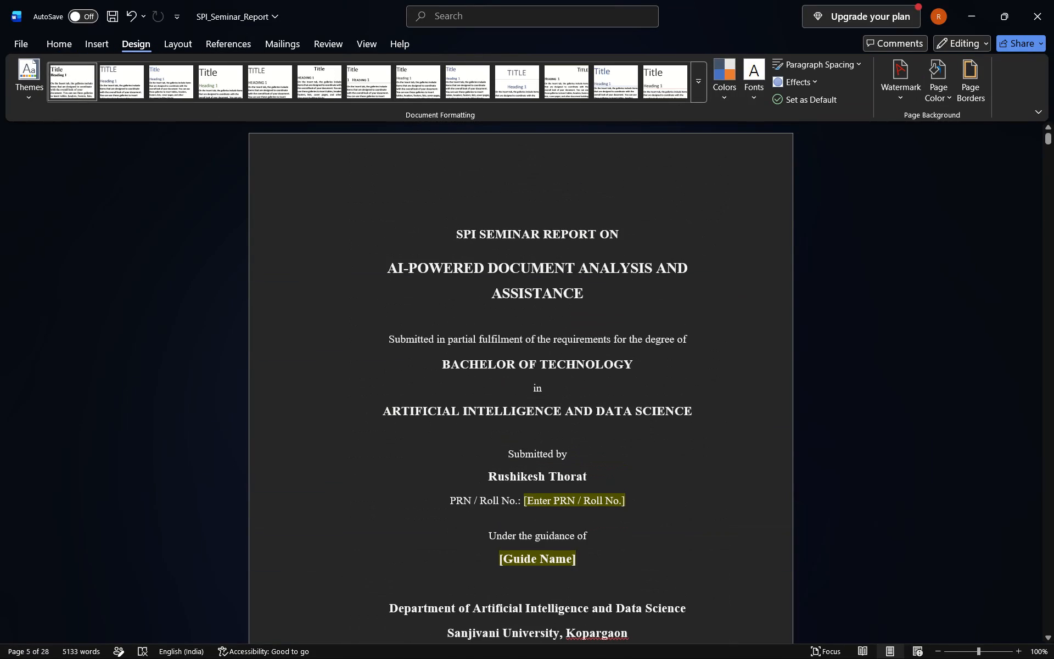
click(313, 293)
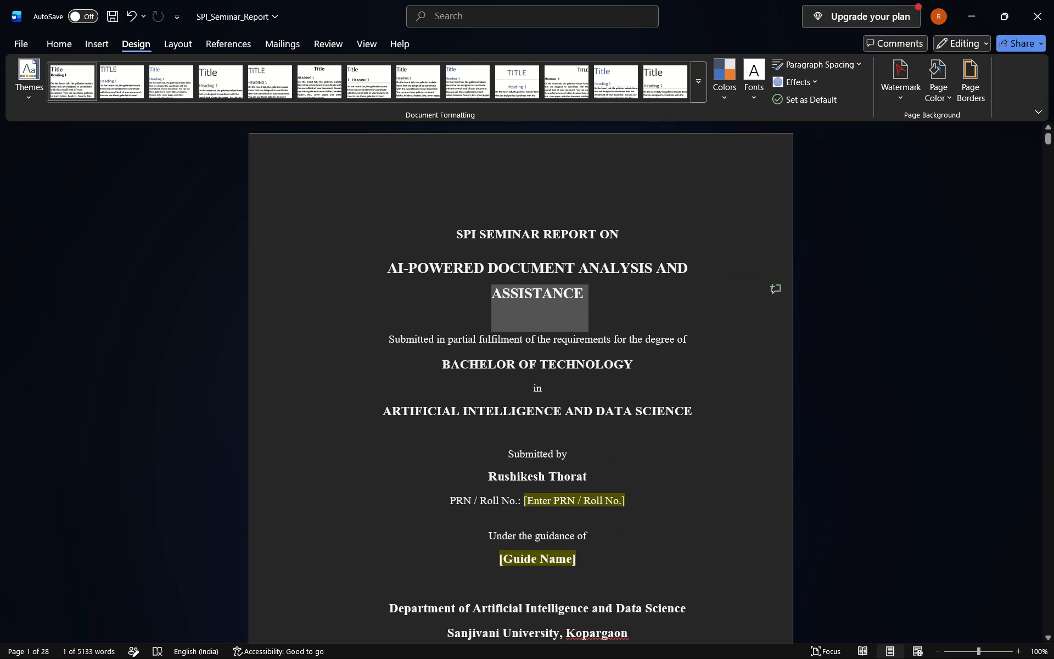
click(354, 434)
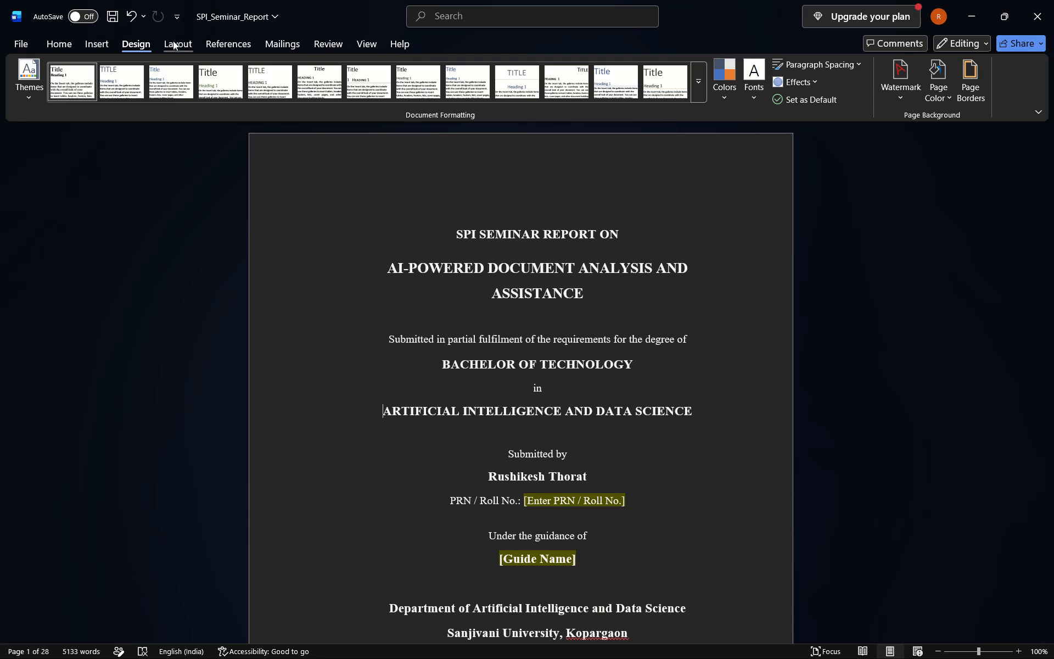
click(173, 41)
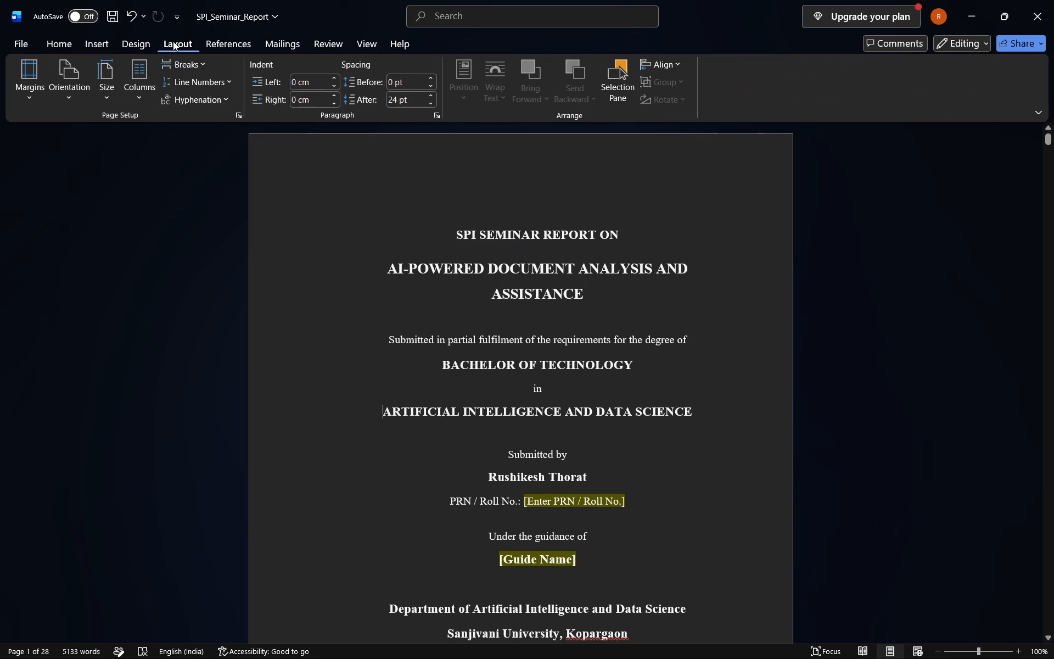
click(286, 43)
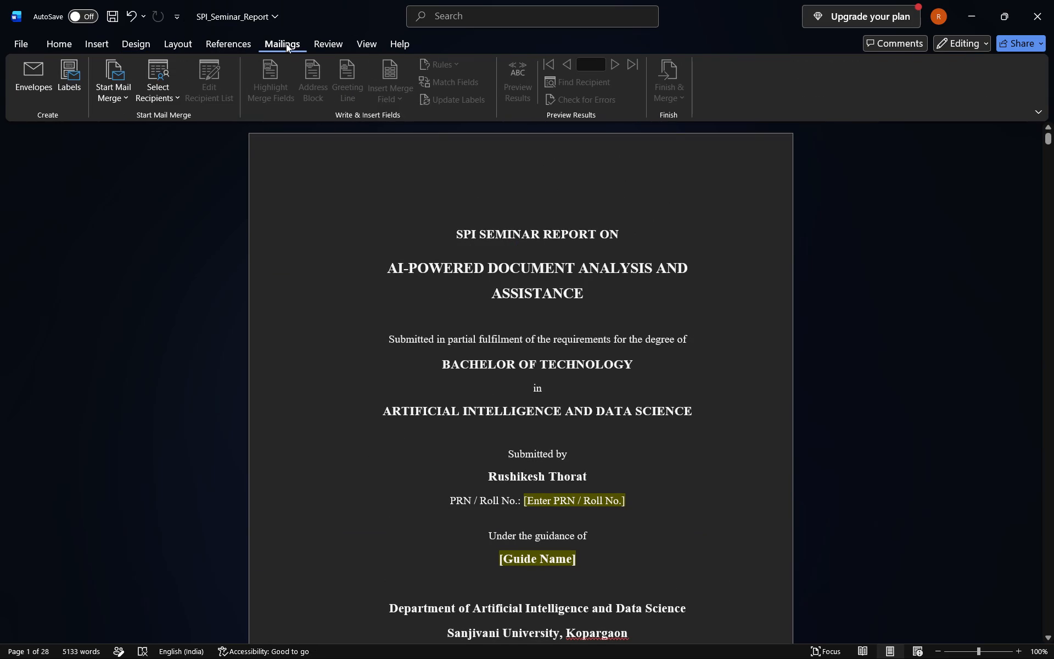
click(245, 46)
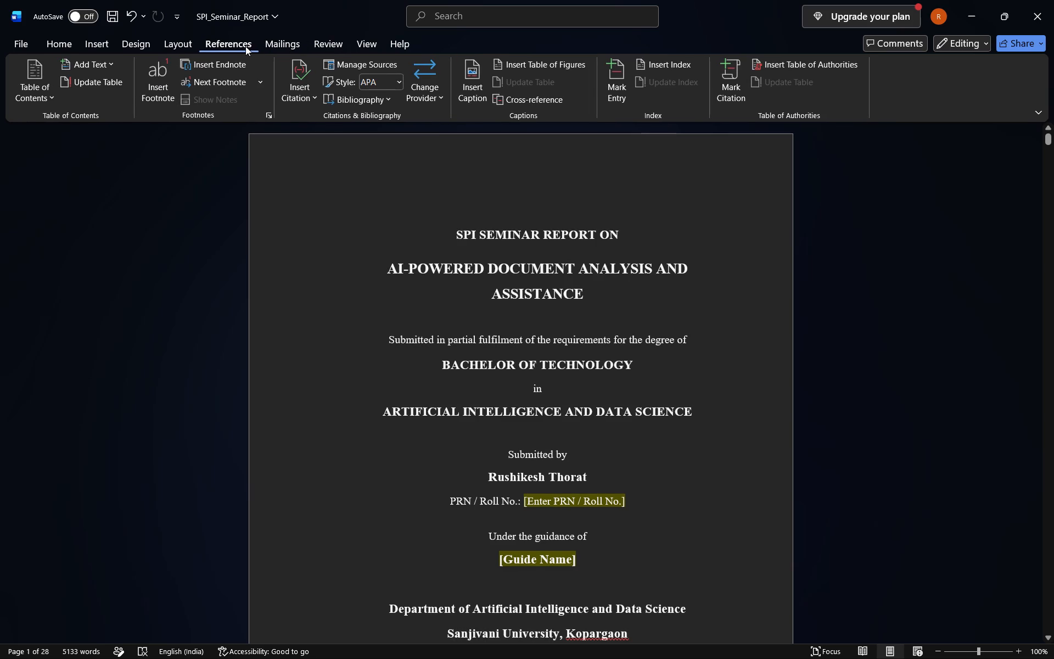
click(182, 46)
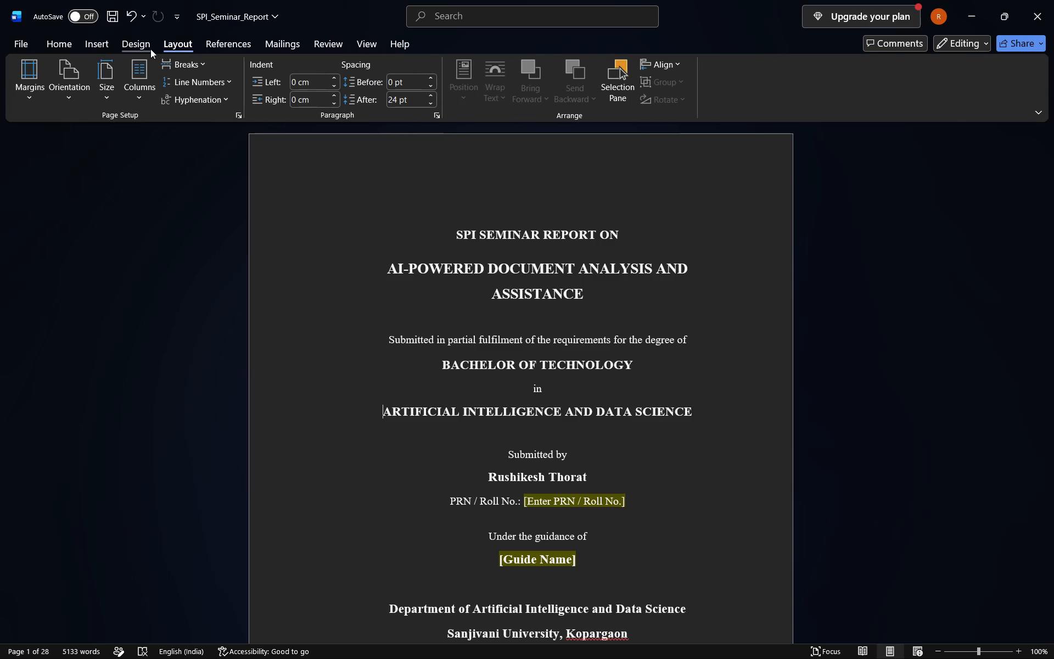
click(150, 49)
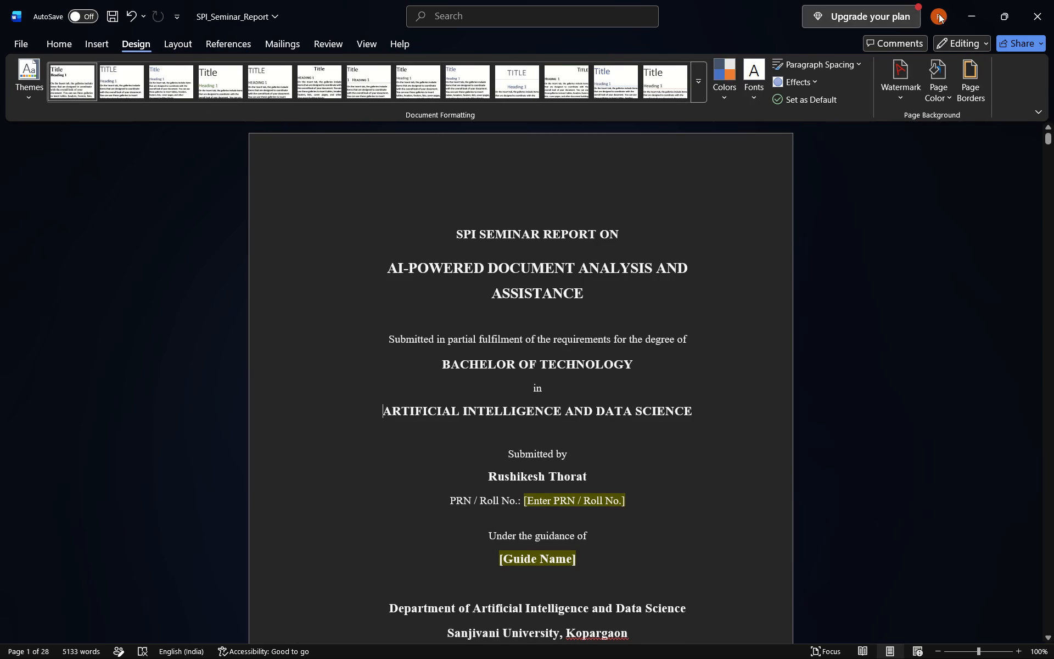
click(975, 84)
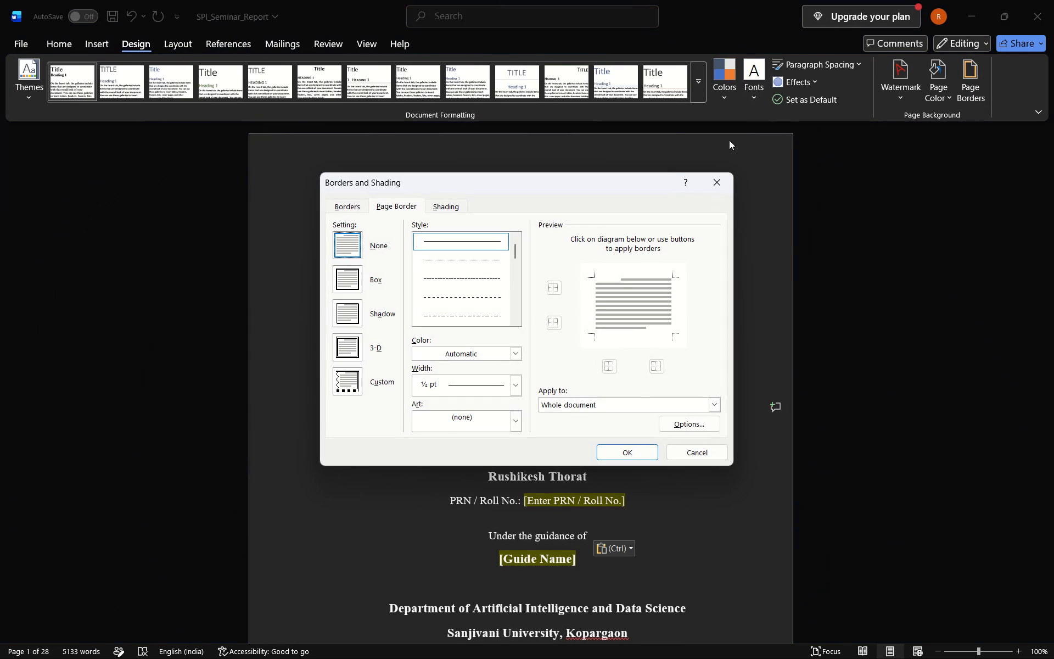
click(339, 272)
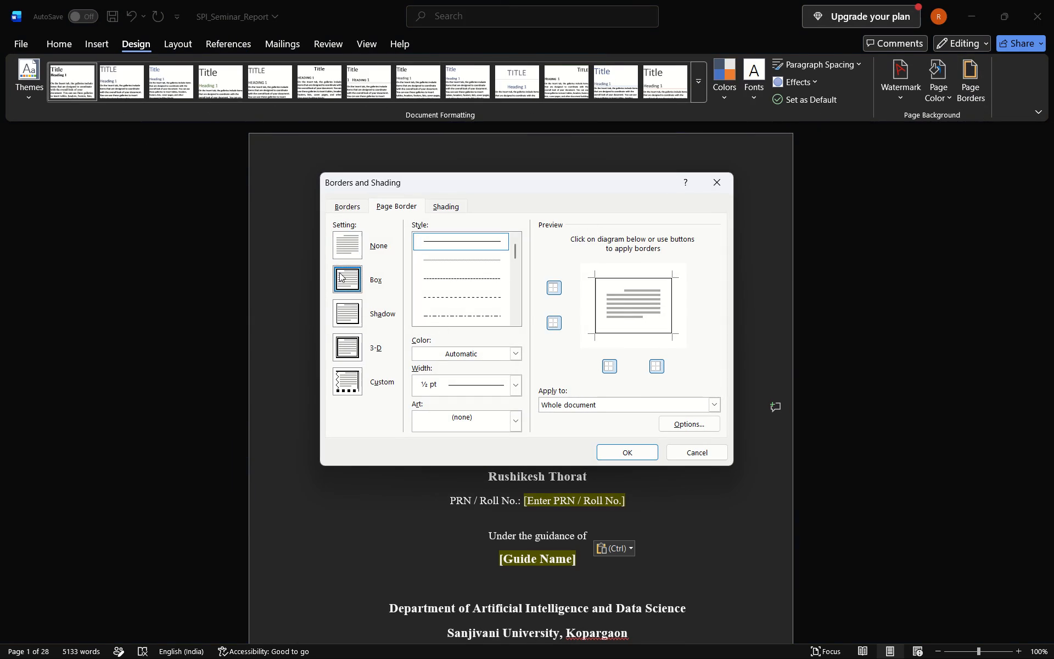
click(637, 452)
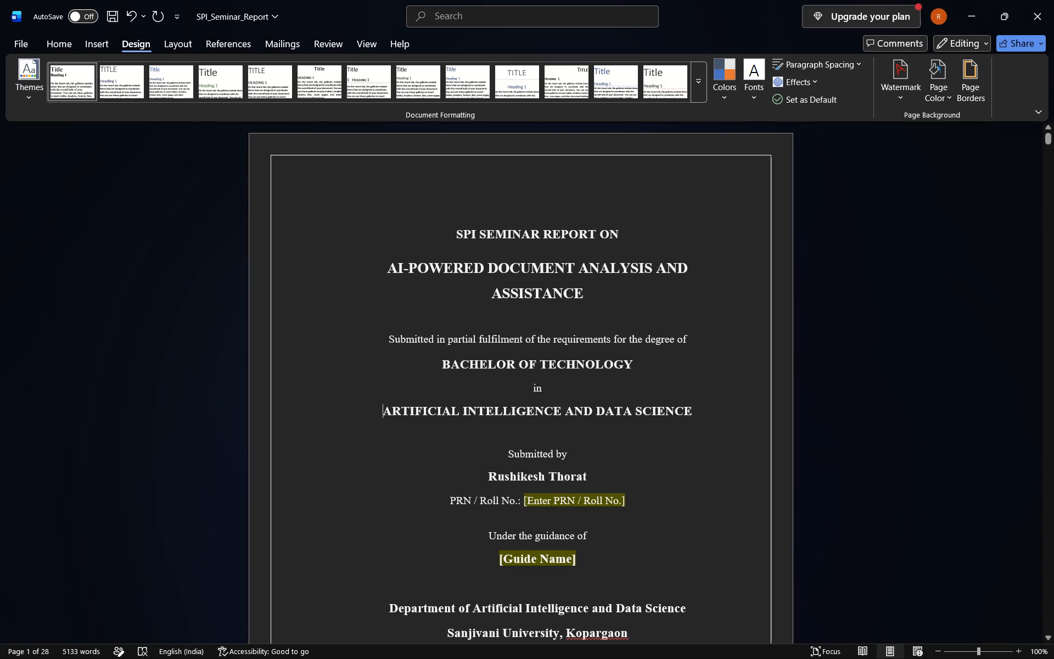
Review the page border and page numbers from the cover page through the abstract and contents pages into Chapter 1.
scroll(672, 519, down, 3)
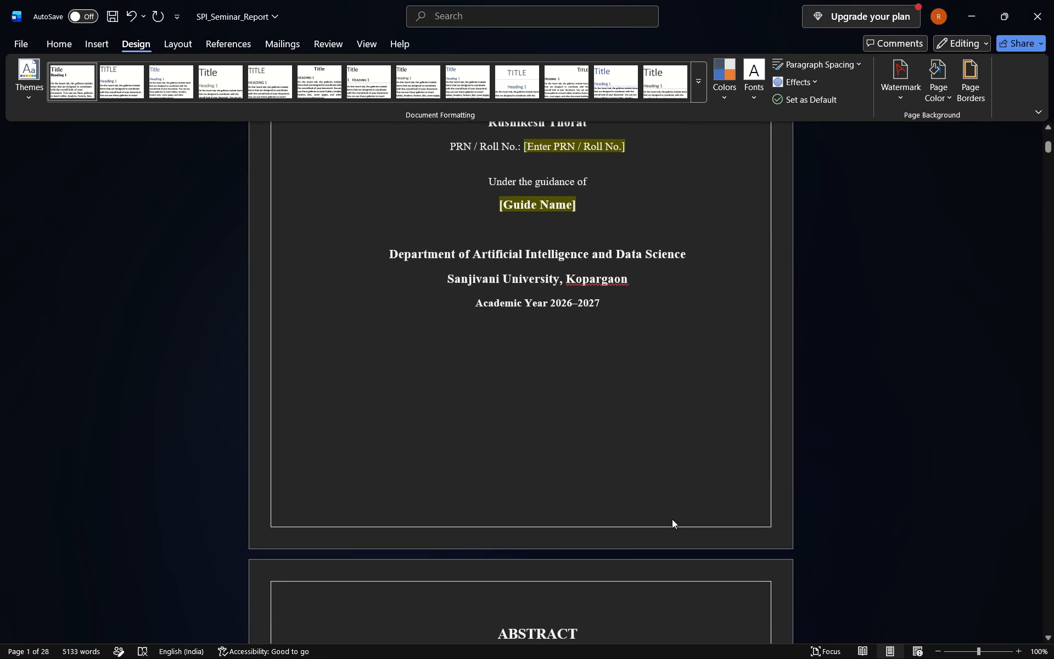
scroll(672, 519, up, 1)
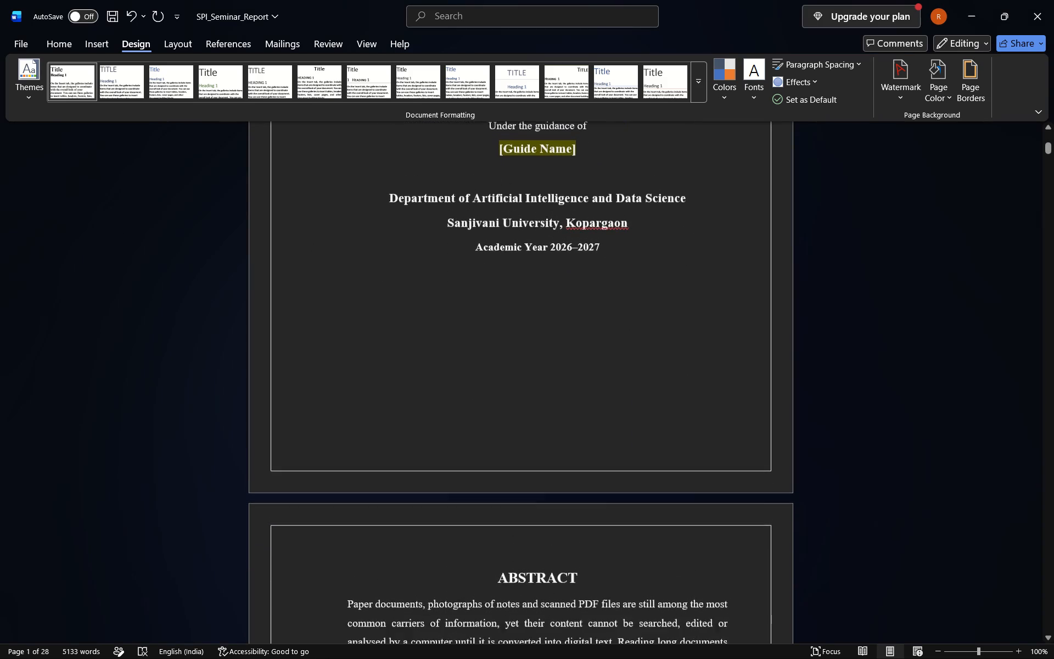
scroll(672, 519, up, 4)
scroll(672, 519, down, 2)
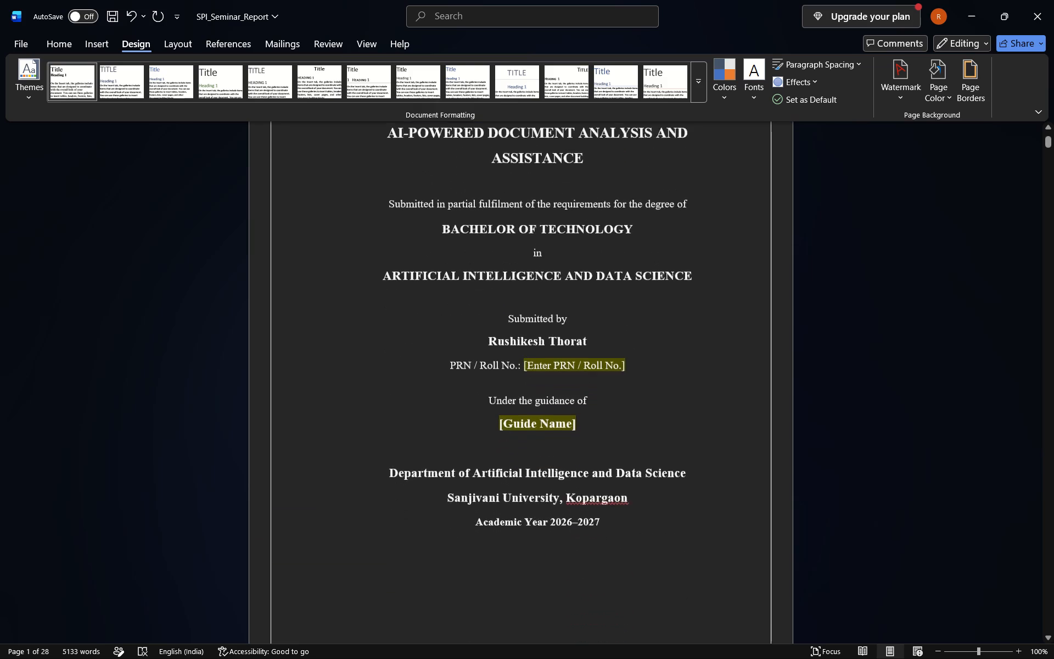
scroll(672, 519, down, 1)
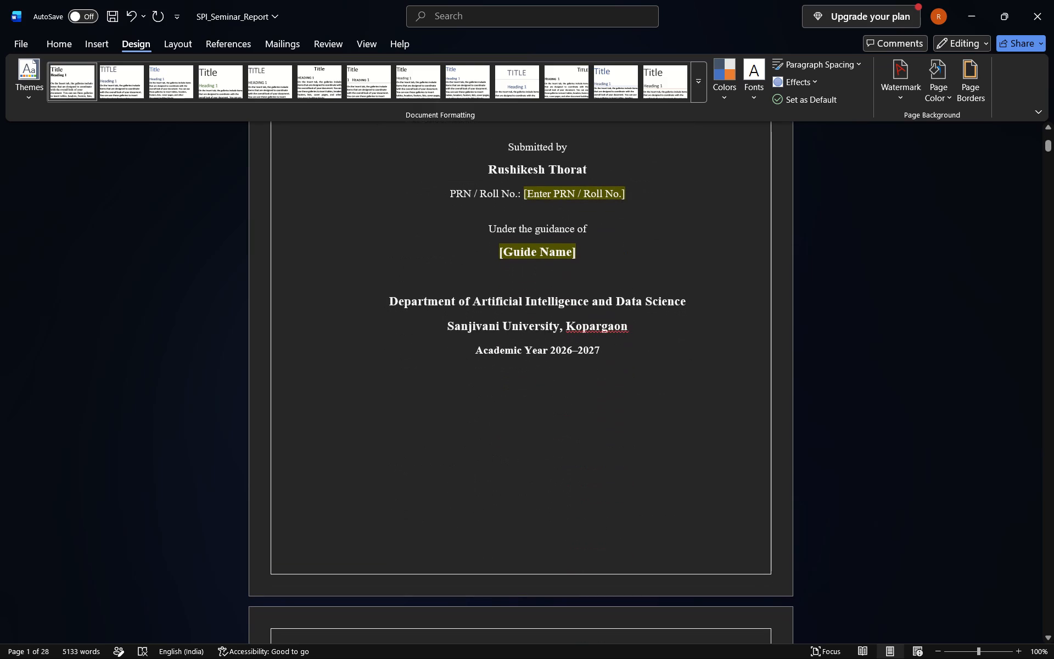
scroll(672, 519, up, 10)
scroll(672, 519, down, 2)
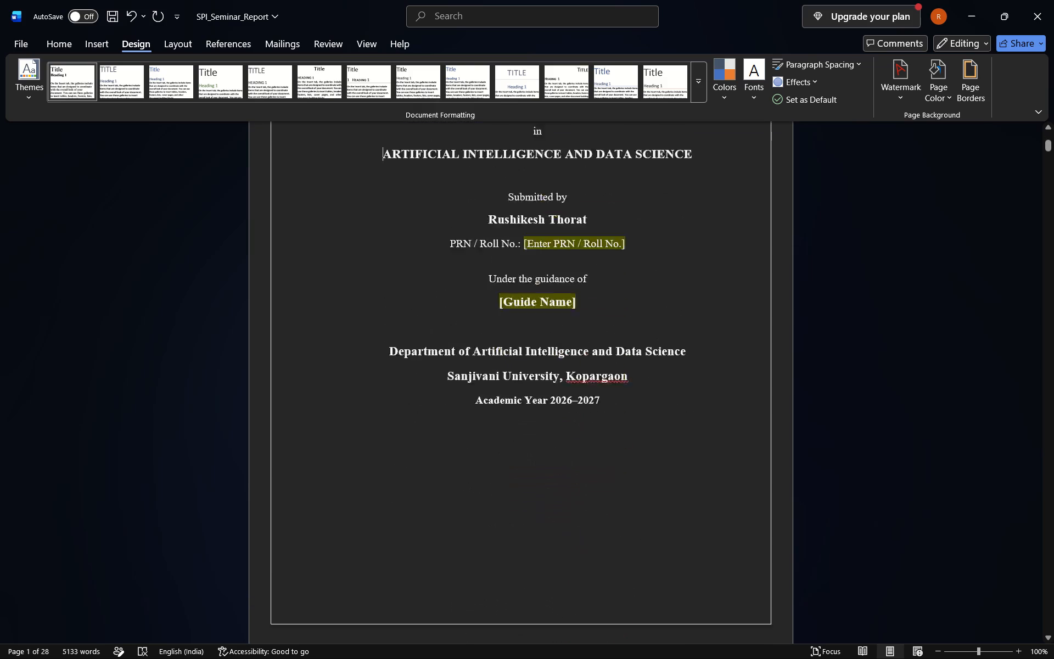
scroll(672, 519, down, 3)
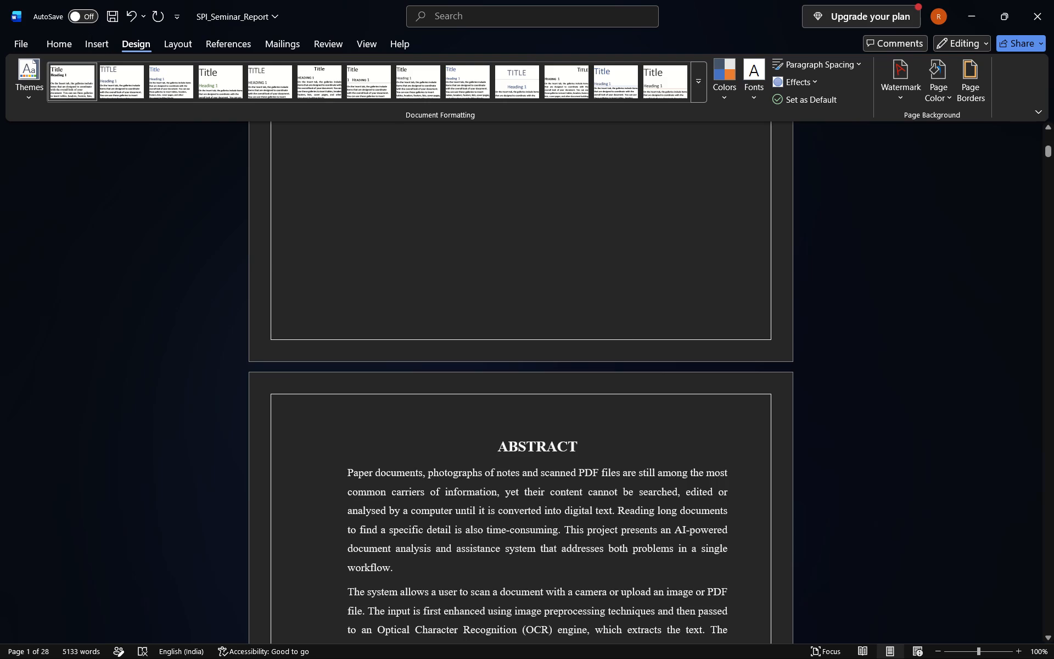
scroll(465, 165, up, 17)
scroll(465, 165, down, 7)
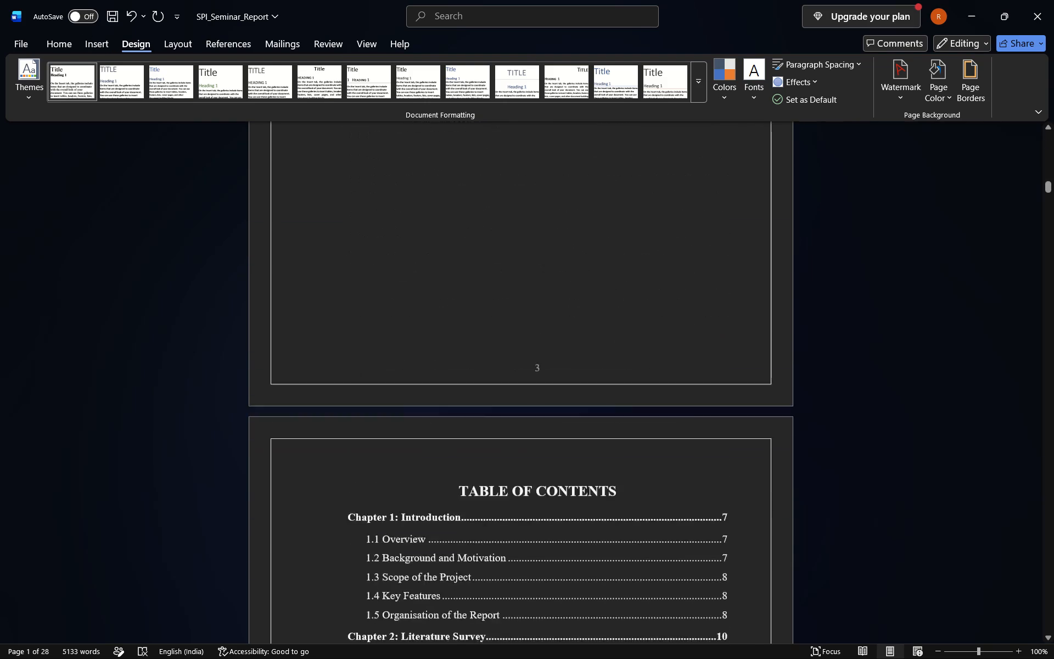
scroll(465, 165, down, 11)
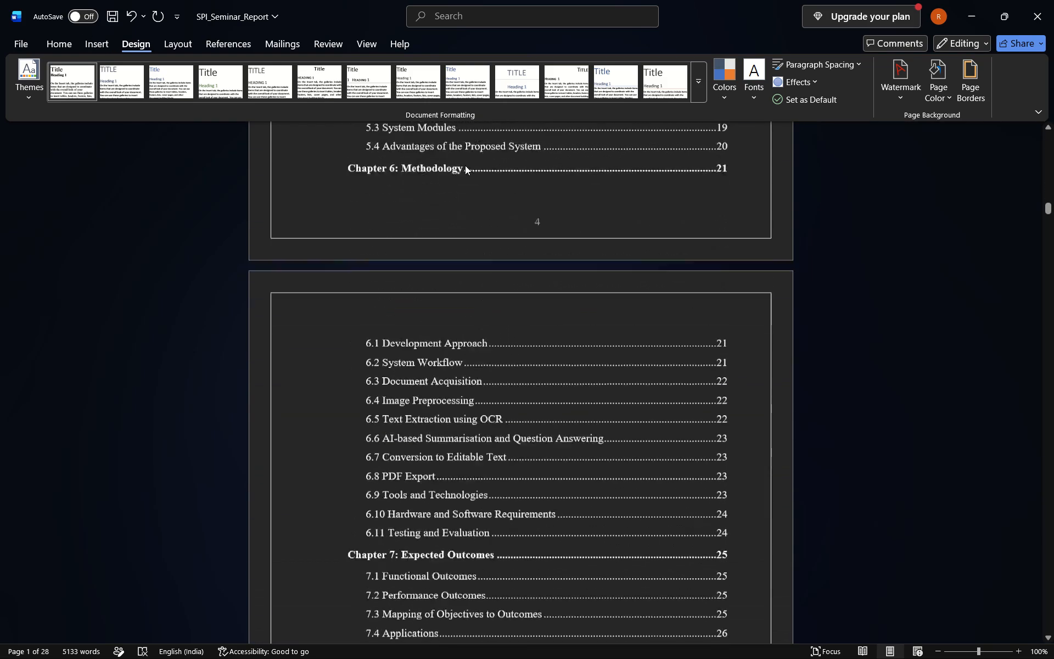
scroll(465, 165, down, 11)
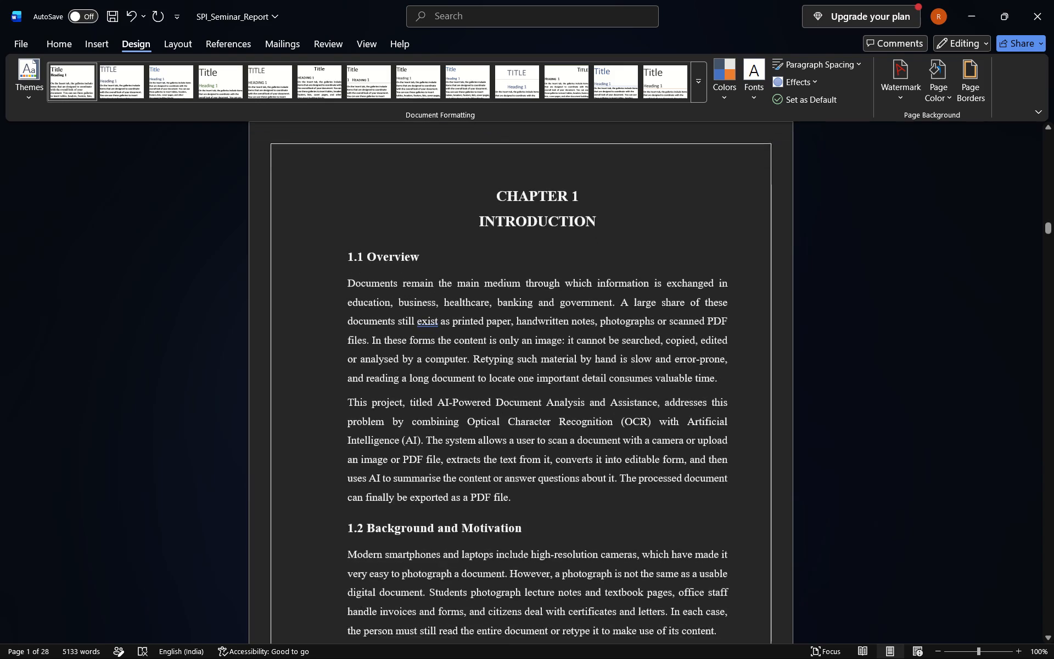
scroll(465, 165, down, 3)
scroll(478, 497, down, 3)
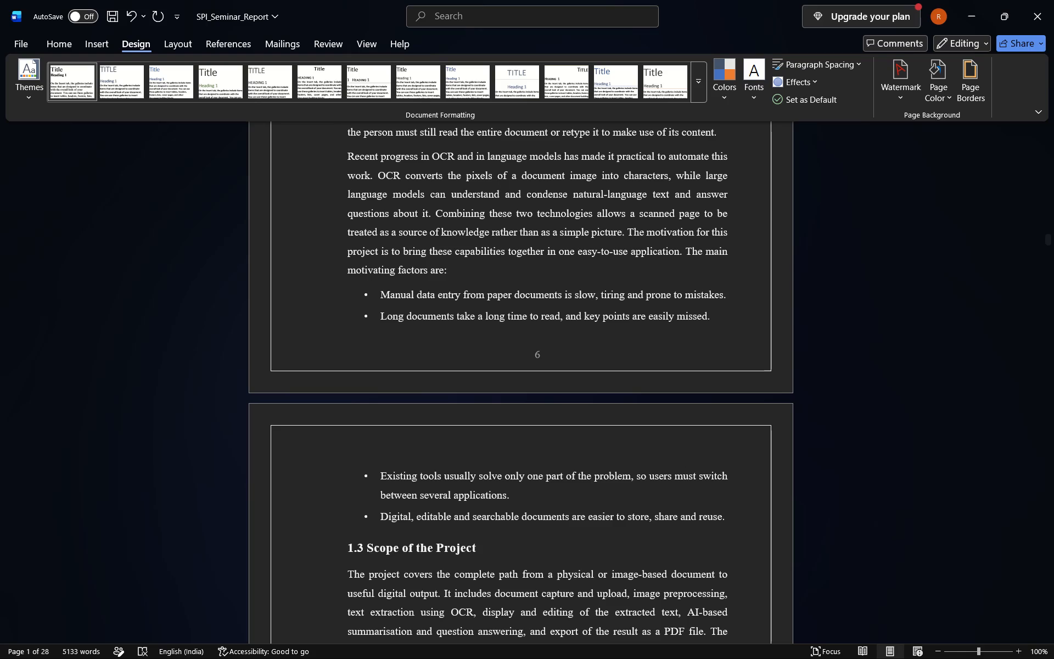
Set the page numbering to start at 6 in the Page Number Format settings.
click(96, 38)
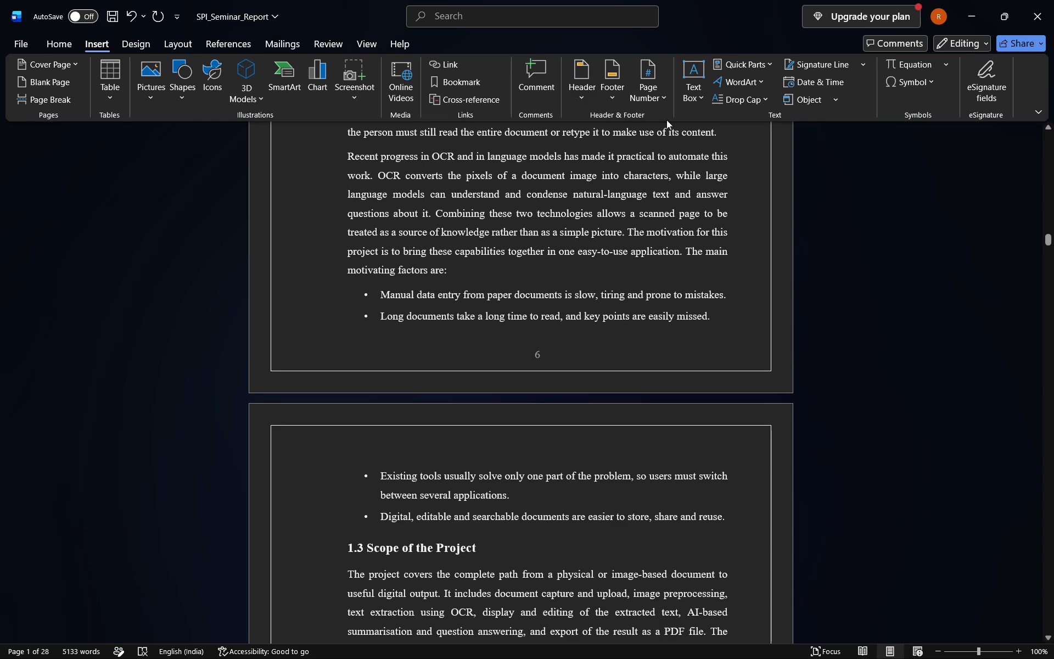
click(642, 77)
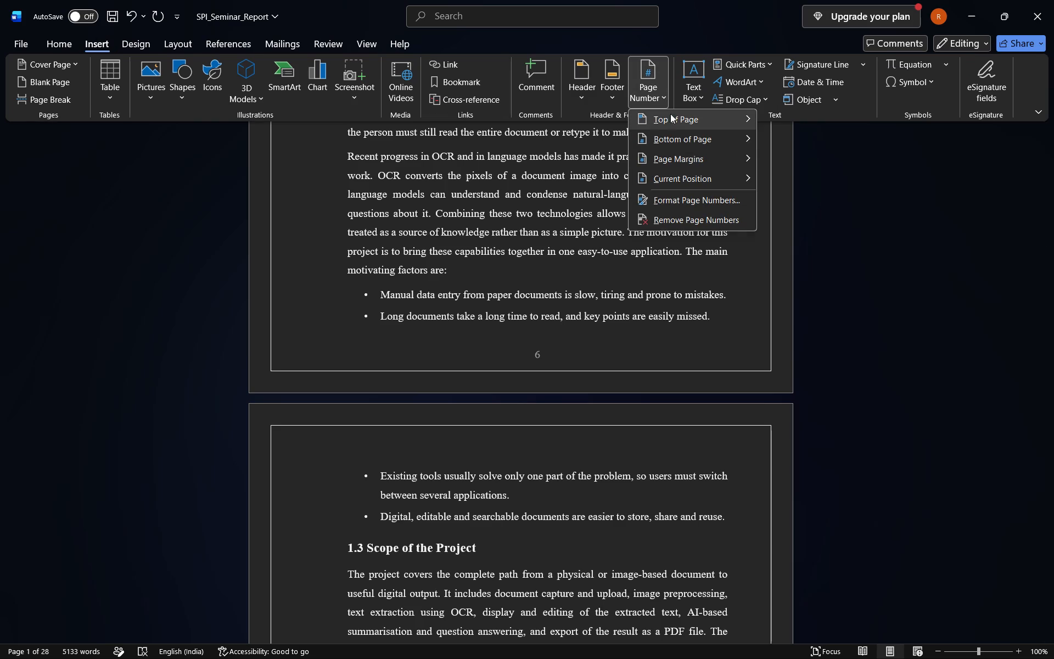
click(707, 144)
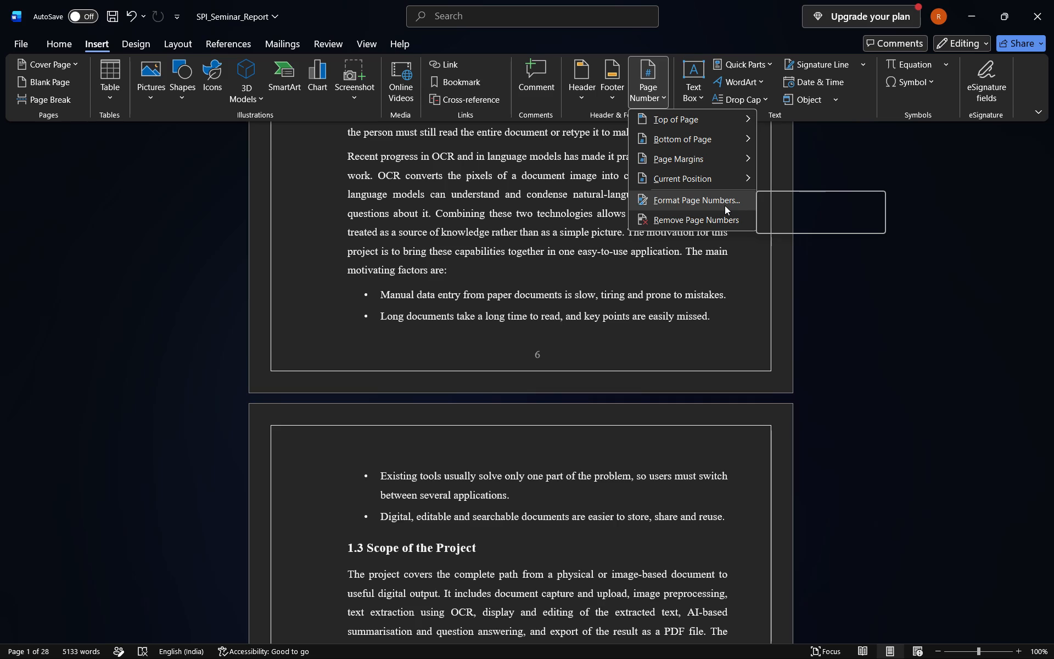
click(725, 205)
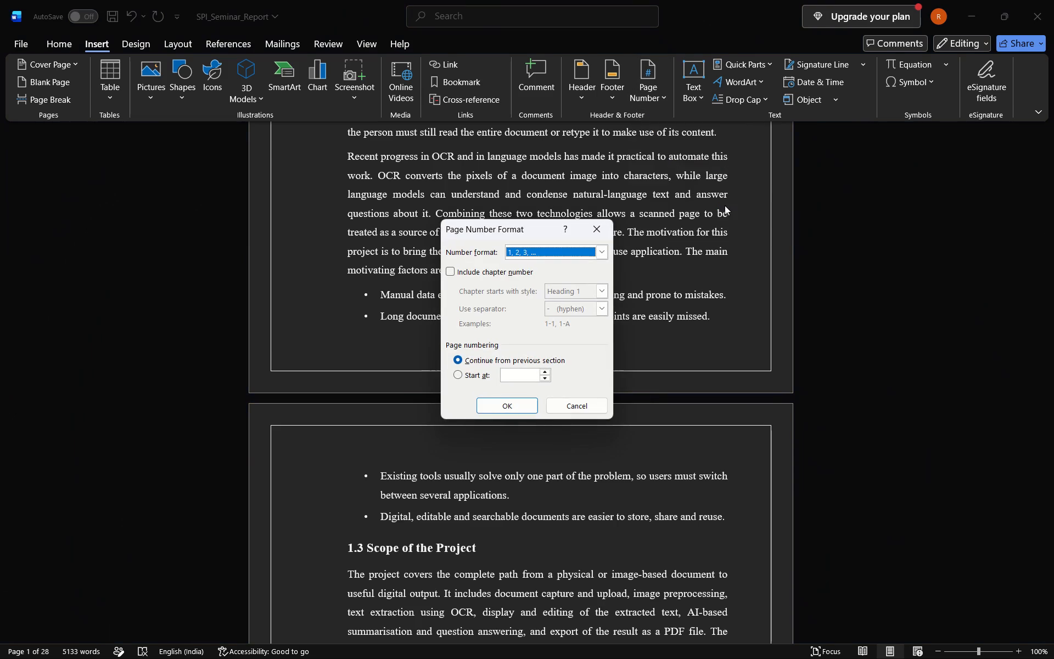
click(525, 379)
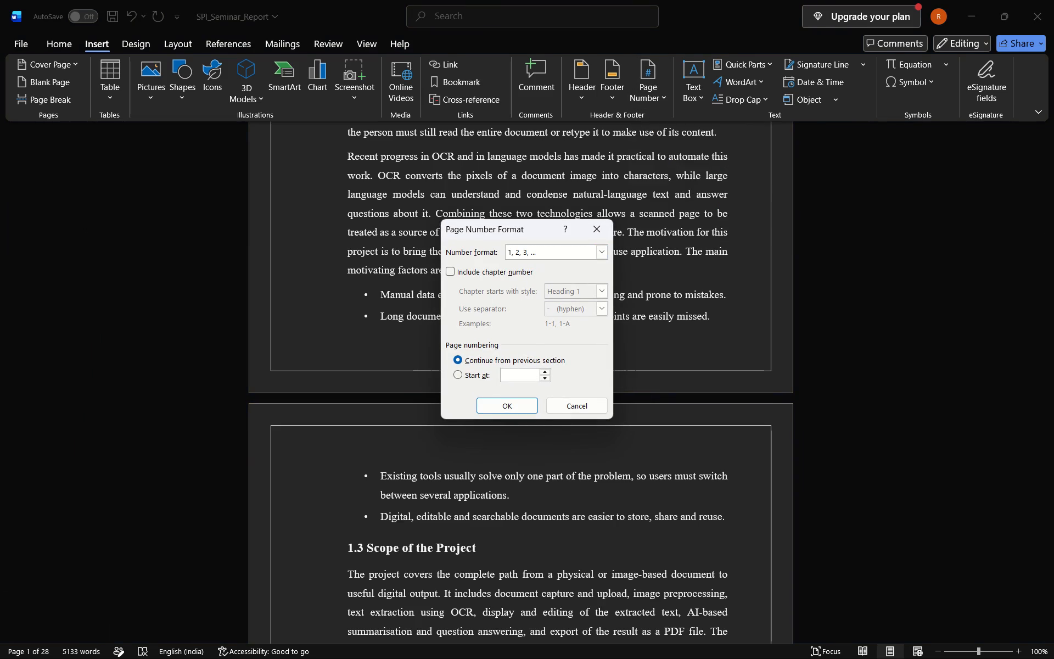
key(6)
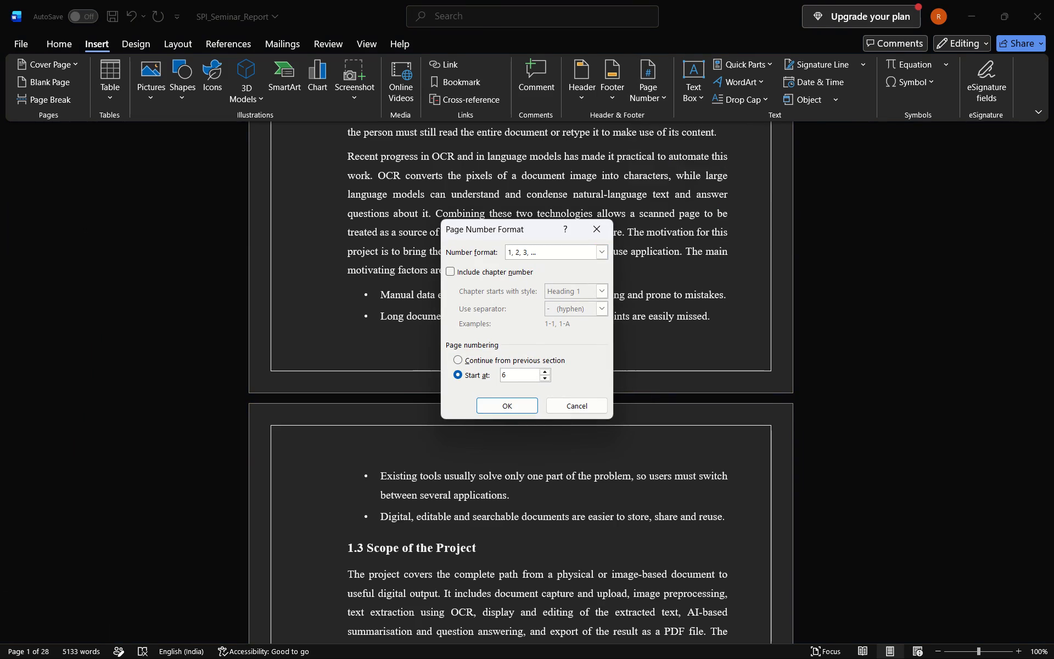
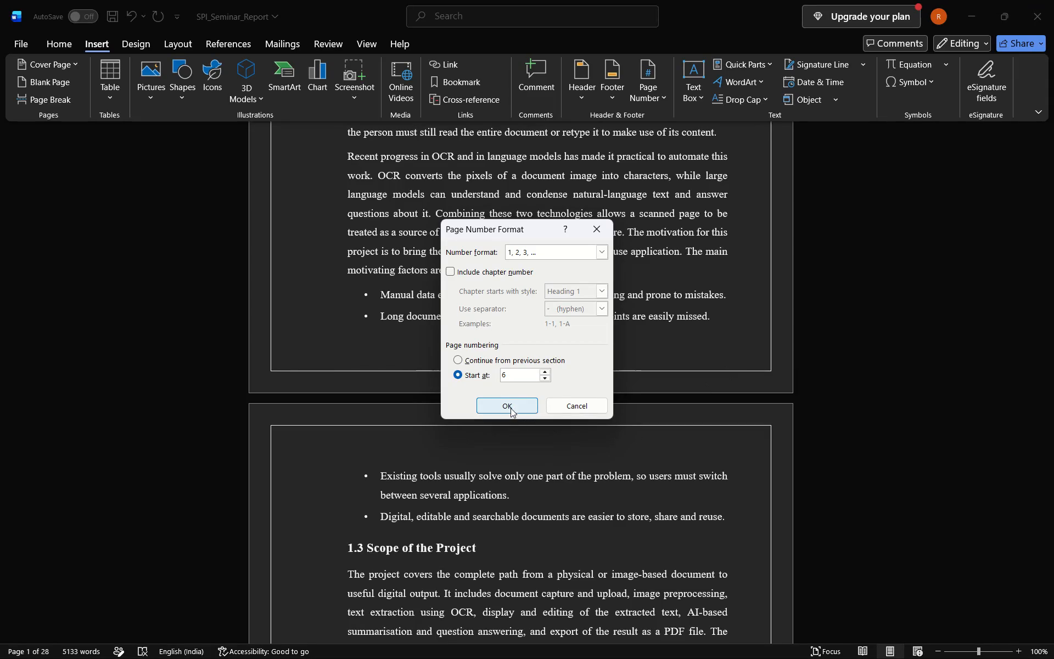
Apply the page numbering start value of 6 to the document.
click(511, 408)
Set the page numbering to start at 1 in the Page Number Format settings.
scroll(544, 488, down, 3)
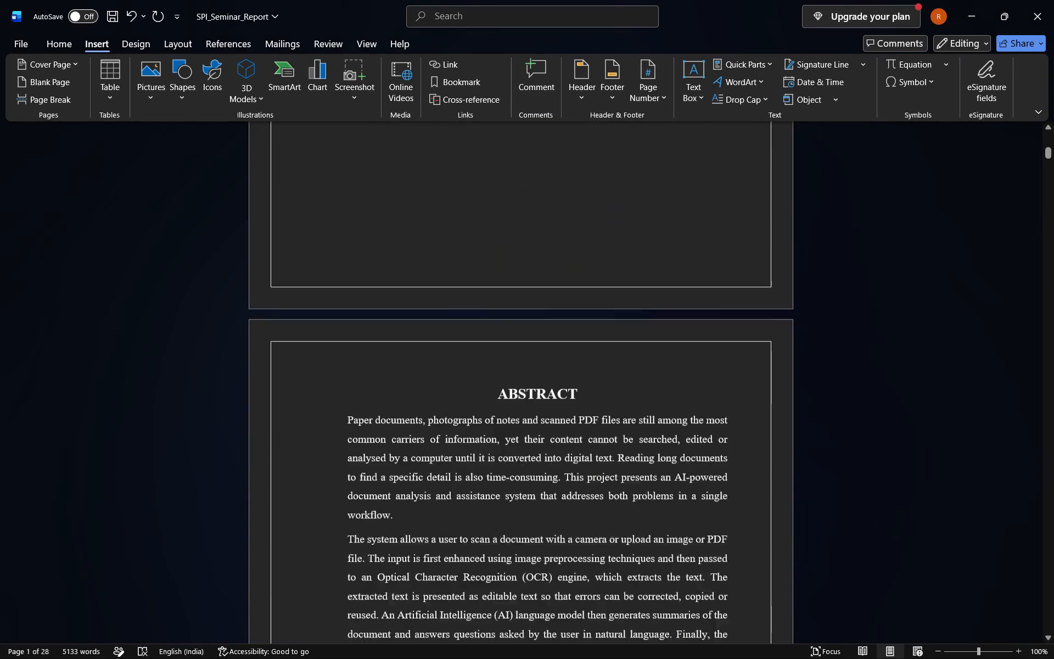
scroll(544, 488, down, 2)
scroll(544, 488, up, 4)
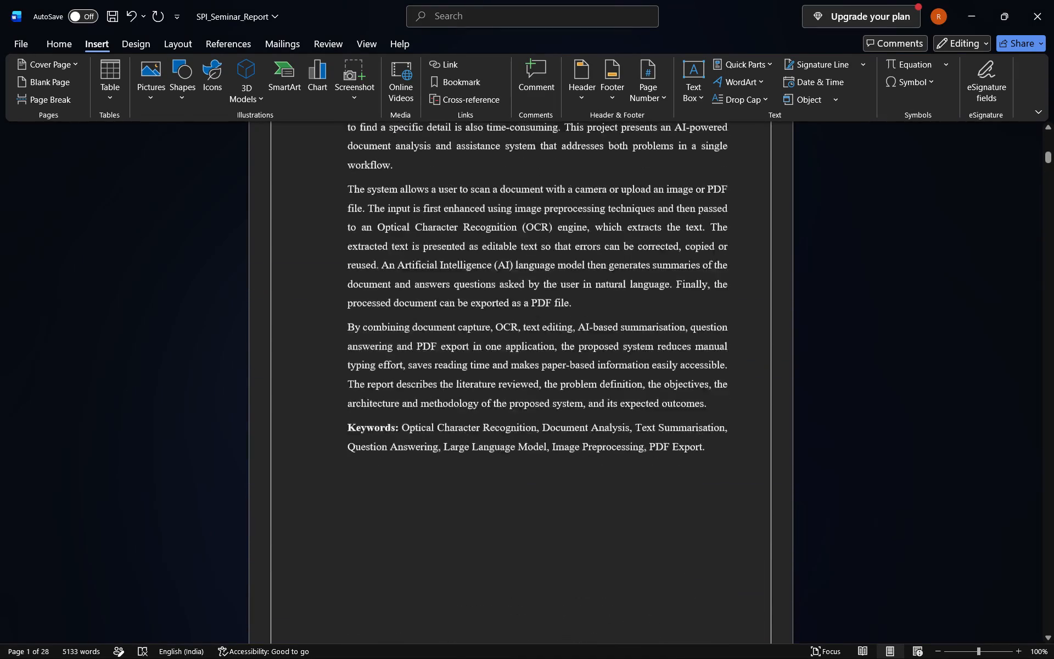
scroll(544, 488, up, 6)
scroll(544, 488, down, 2)
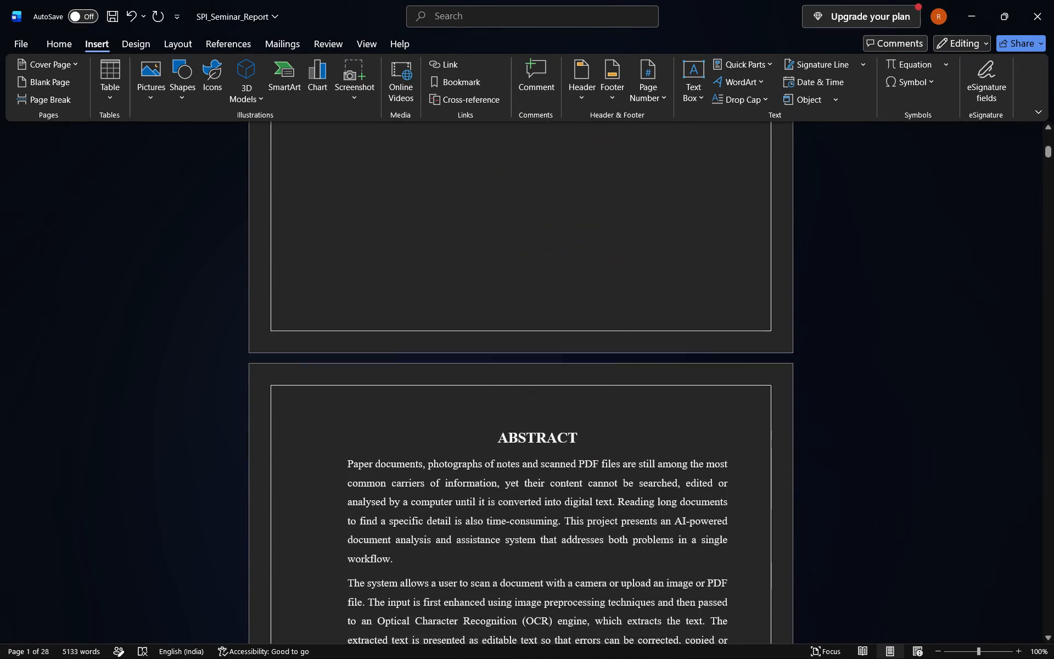
scroll(544, 488, down, 3)
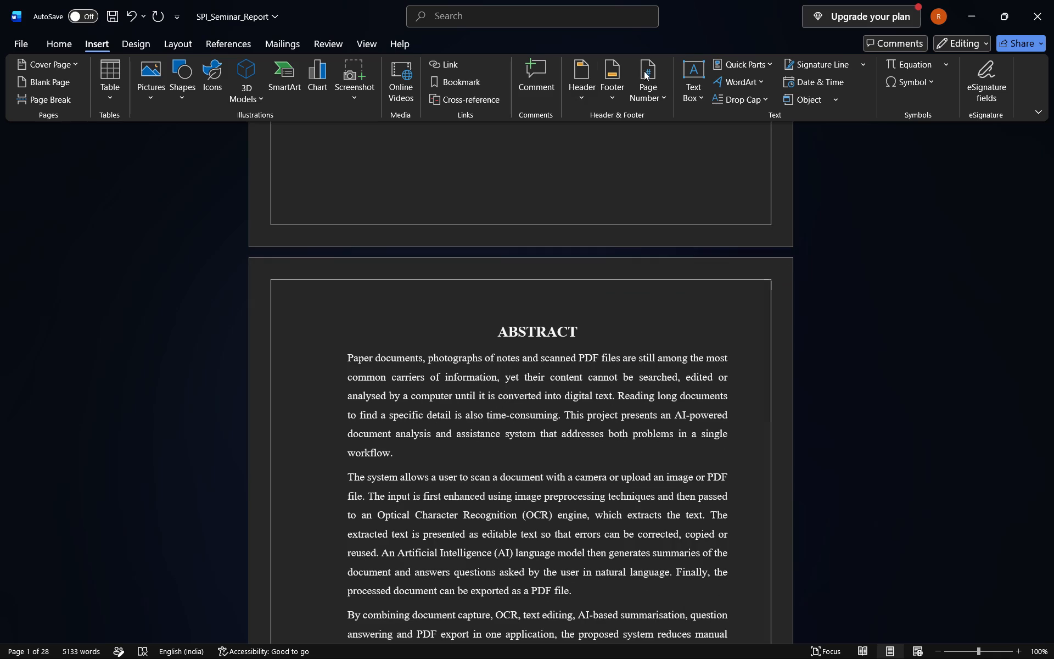
click(652, 86)
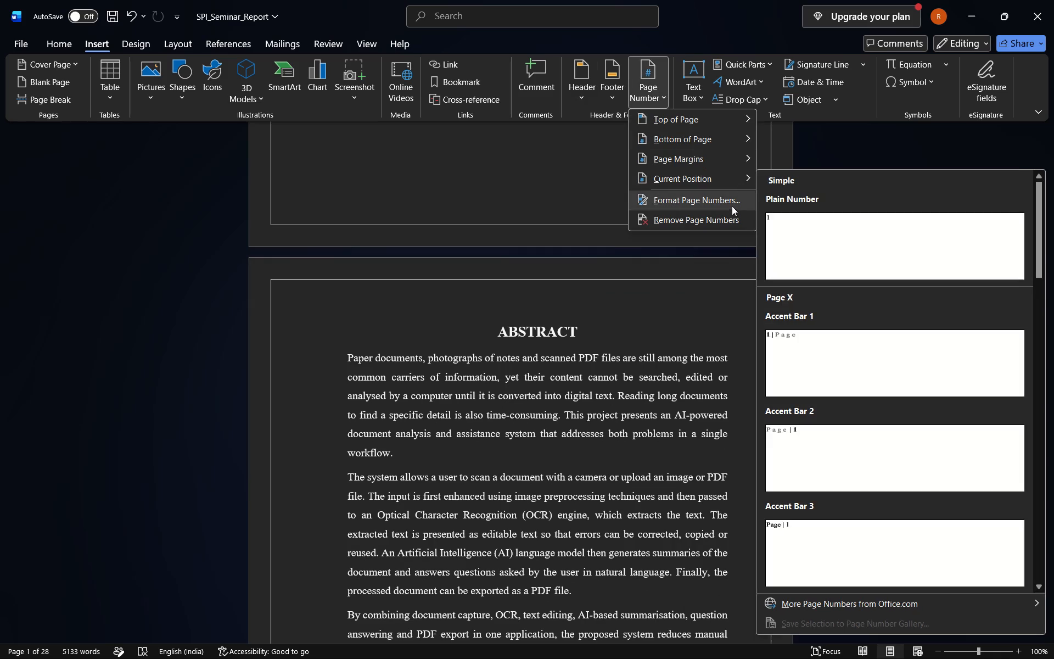
click(731, 207)
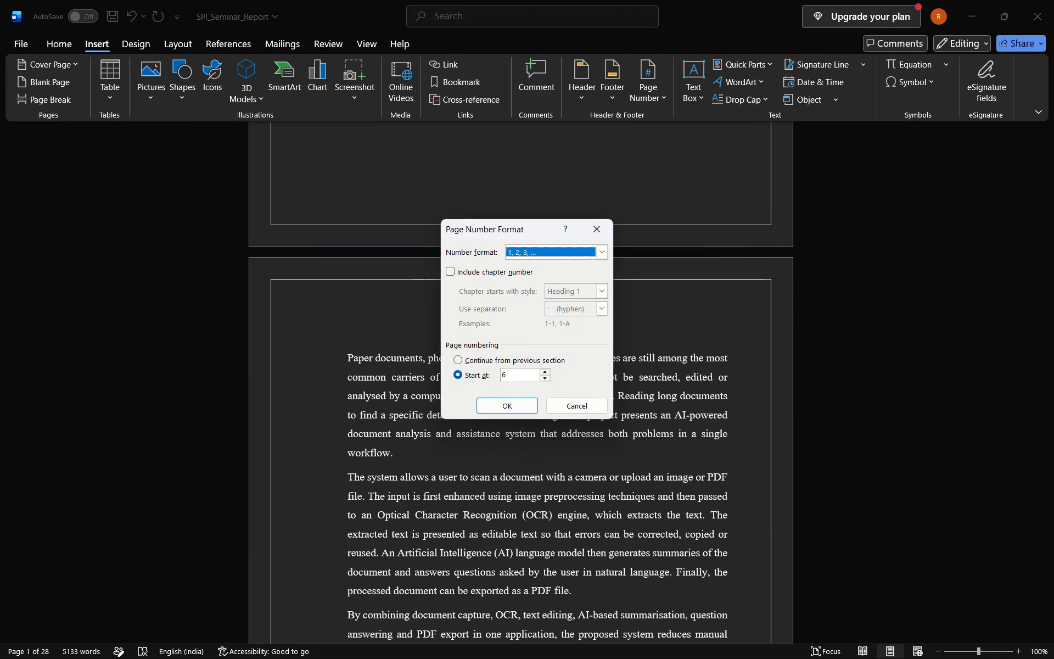
click(529, 378)
key(BackSpace)
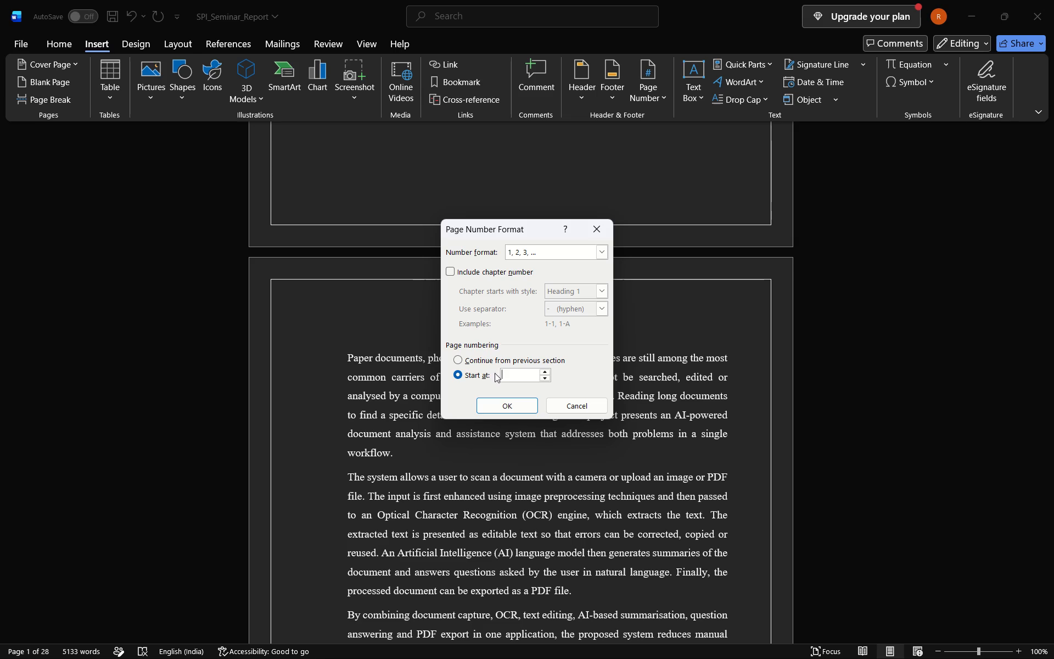
key(1)
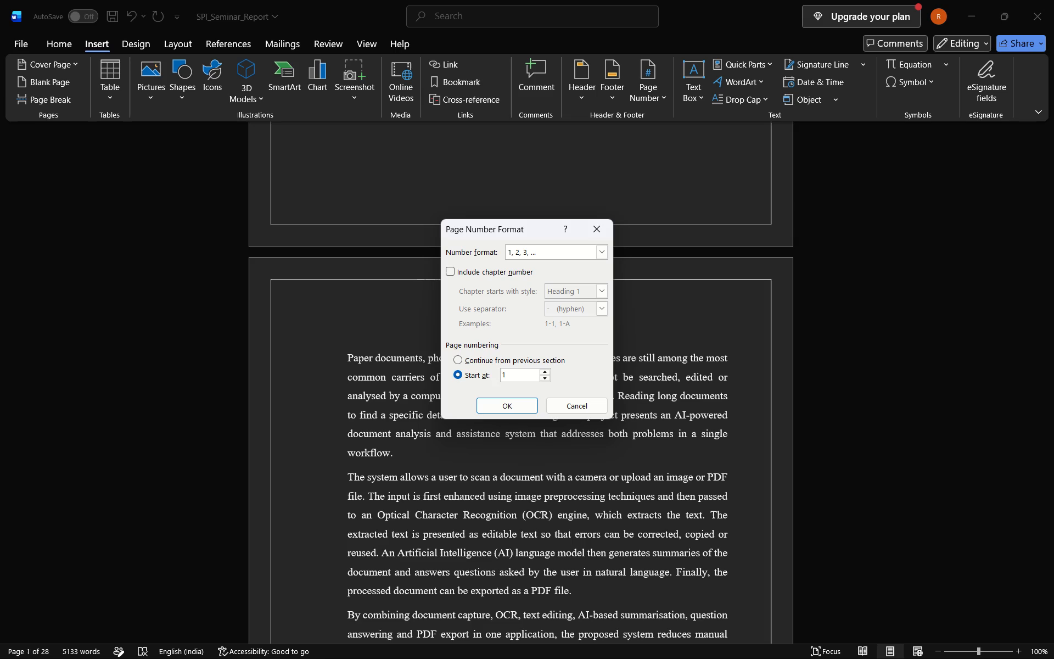
click(524, 407)
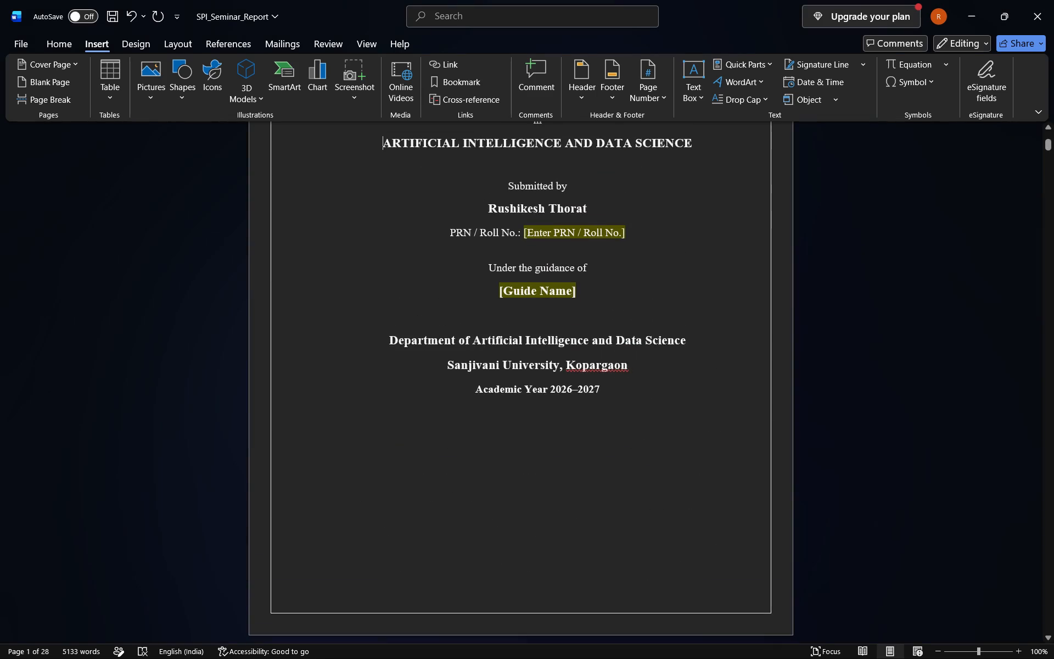
Select the "Manual data entry" bullet line in section 1.2 of Chapter 1 and open the page number options.
scroll(588, 537, down, 9)
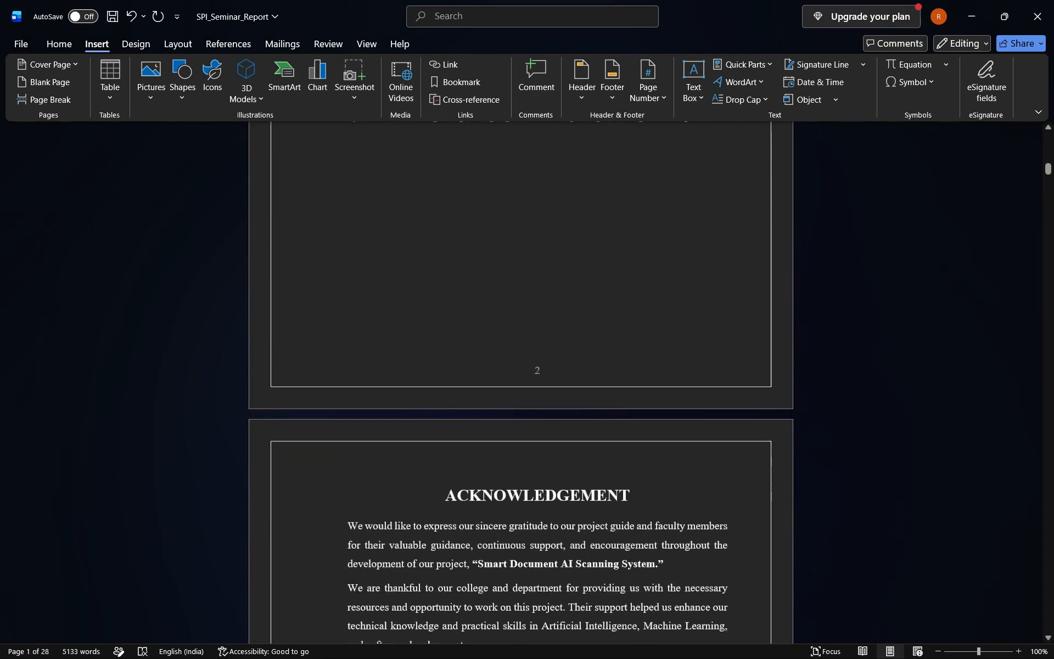
scroll(588, 537, down, 8)
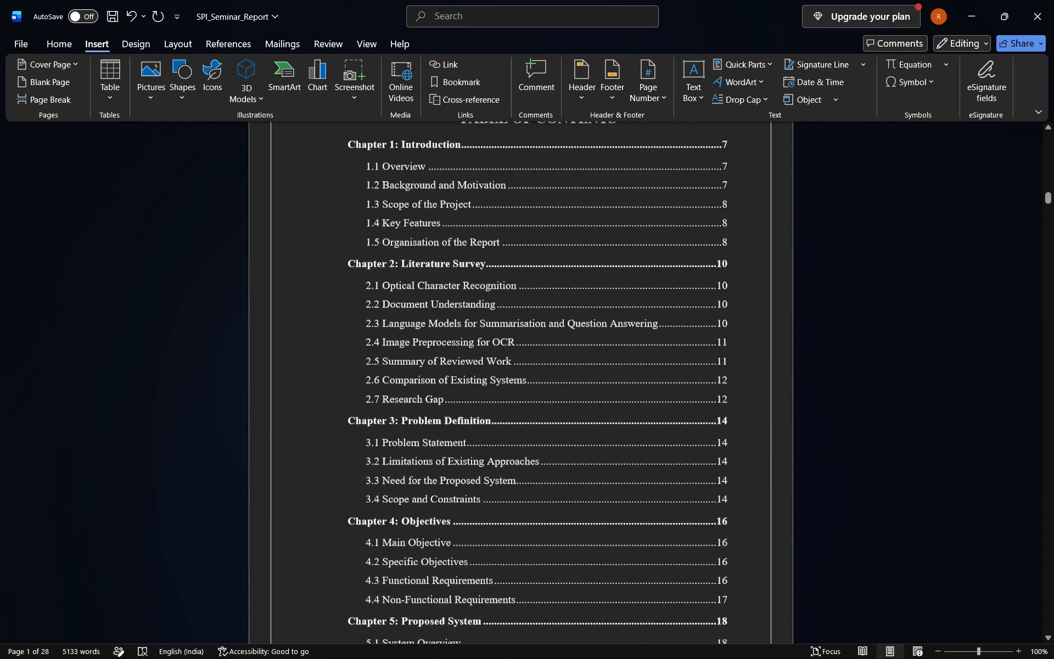
scroll(588, 537, down, 9)
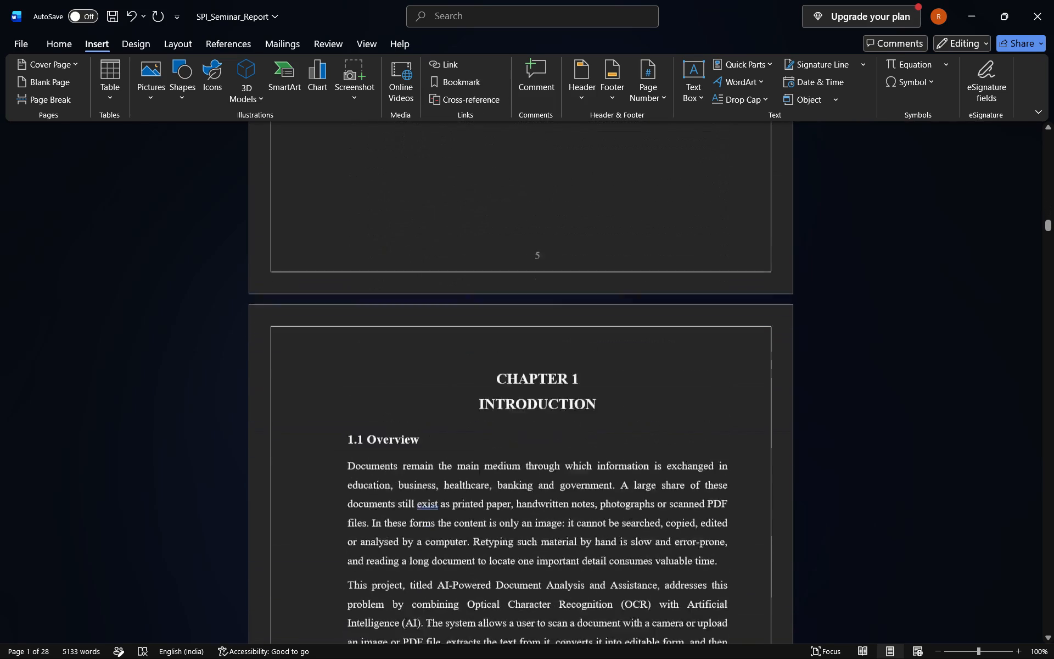
scroll(588, 537, down, 5)
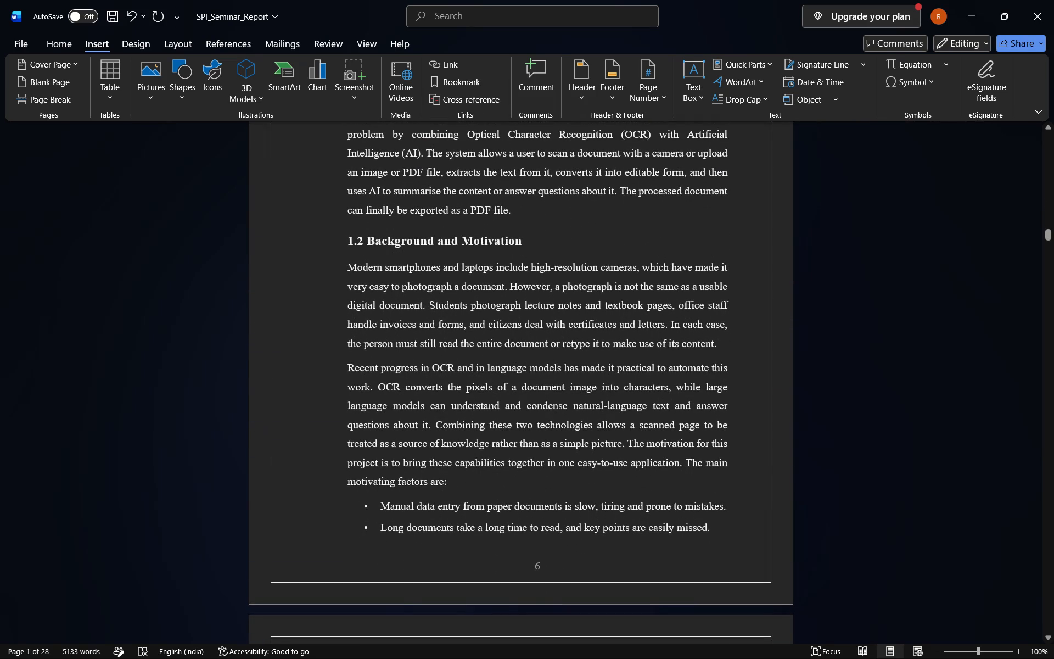
click(283, 460)
click(314, 502)
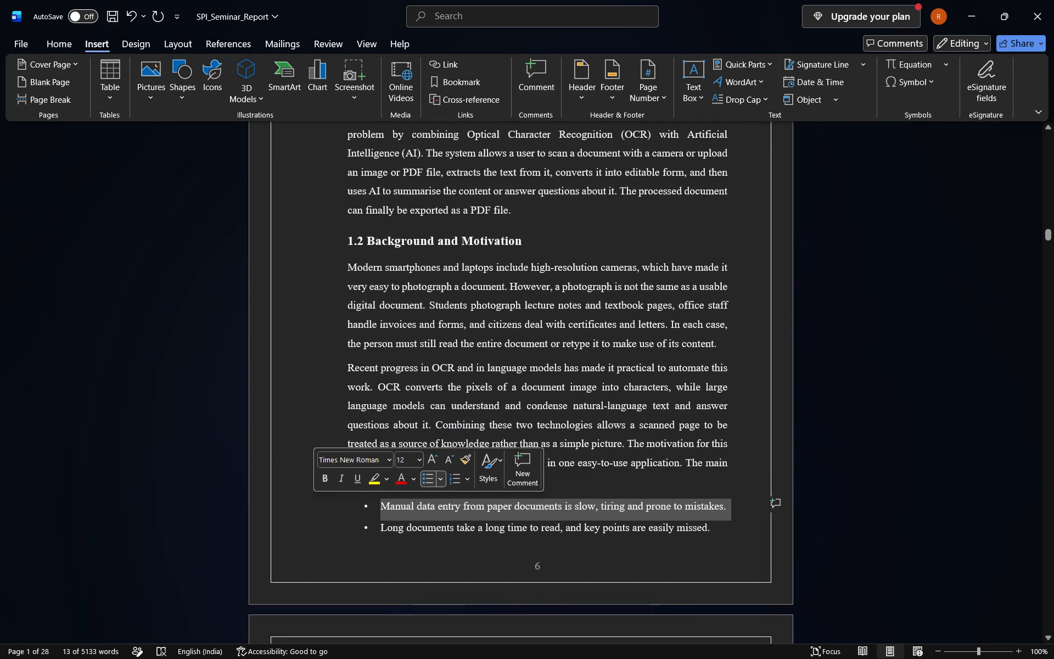
click(660, 100)
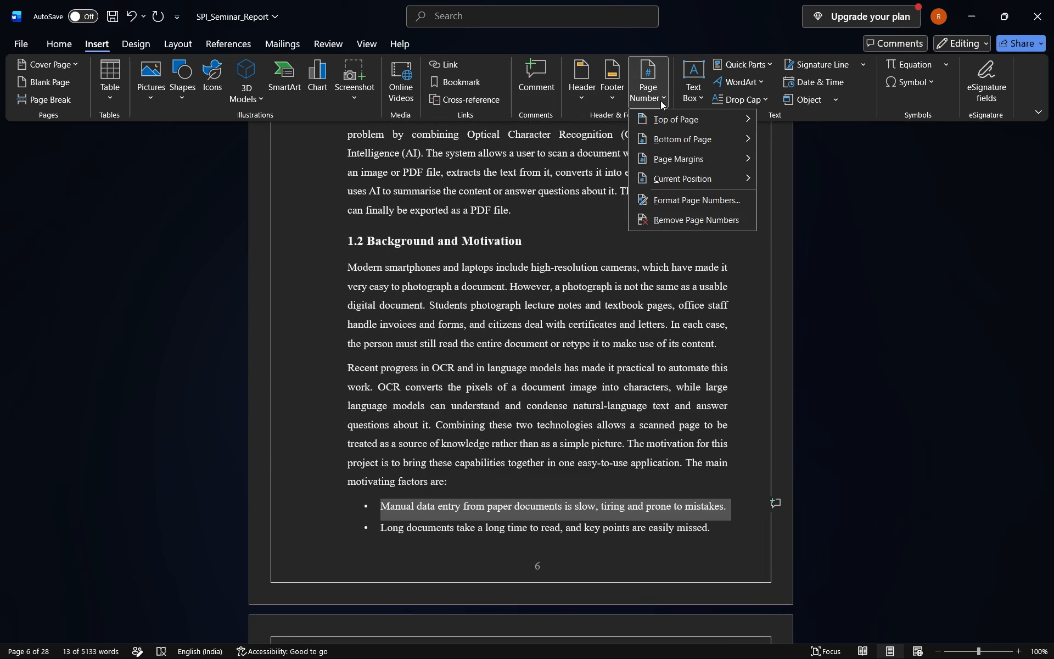
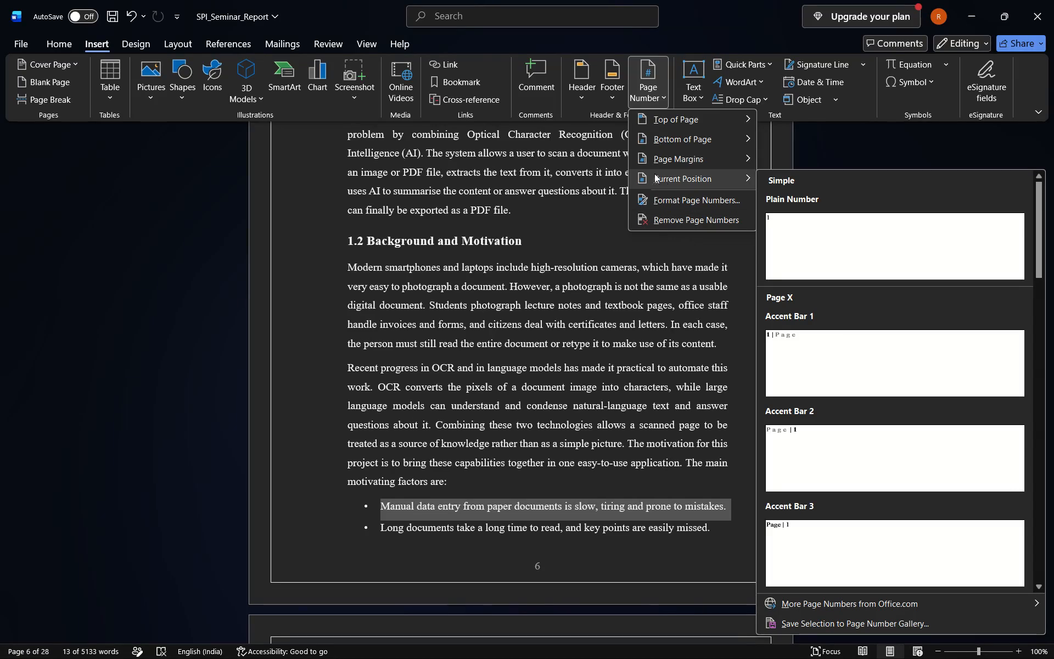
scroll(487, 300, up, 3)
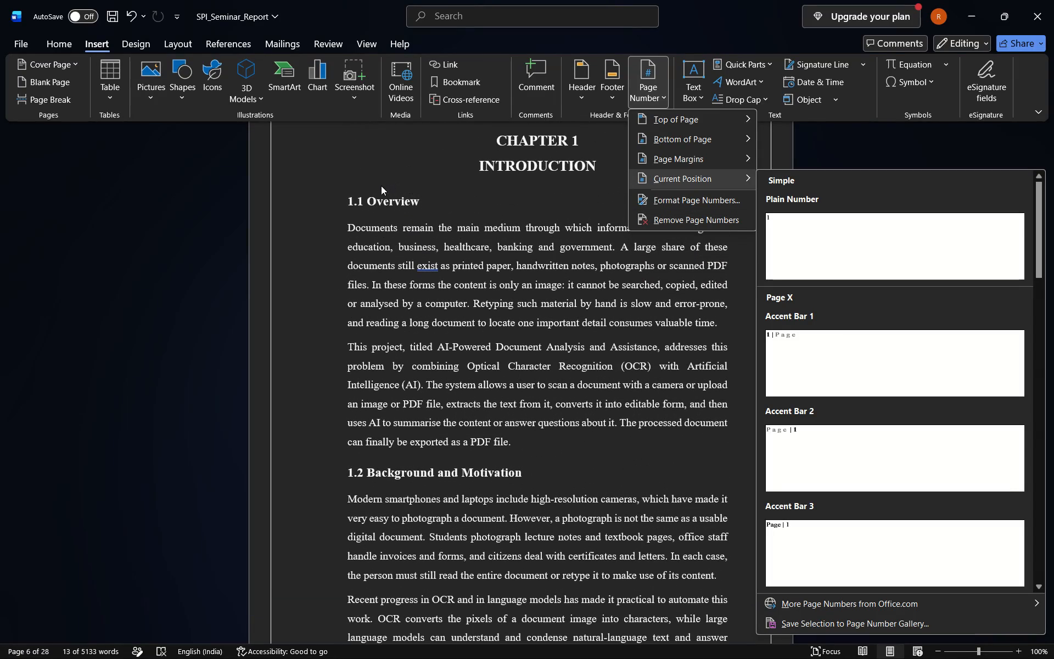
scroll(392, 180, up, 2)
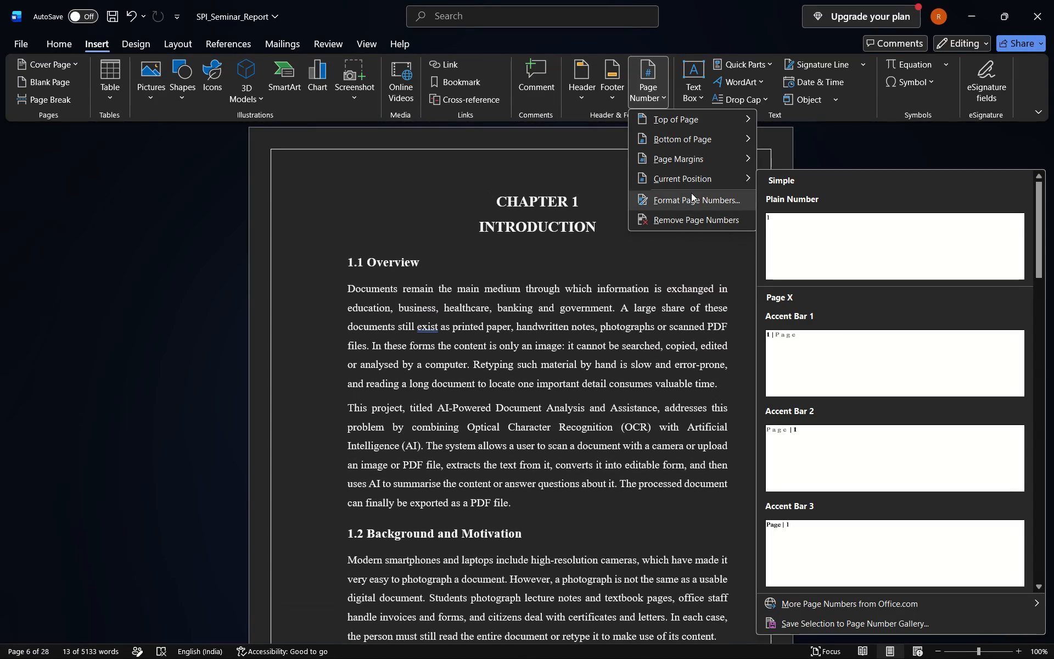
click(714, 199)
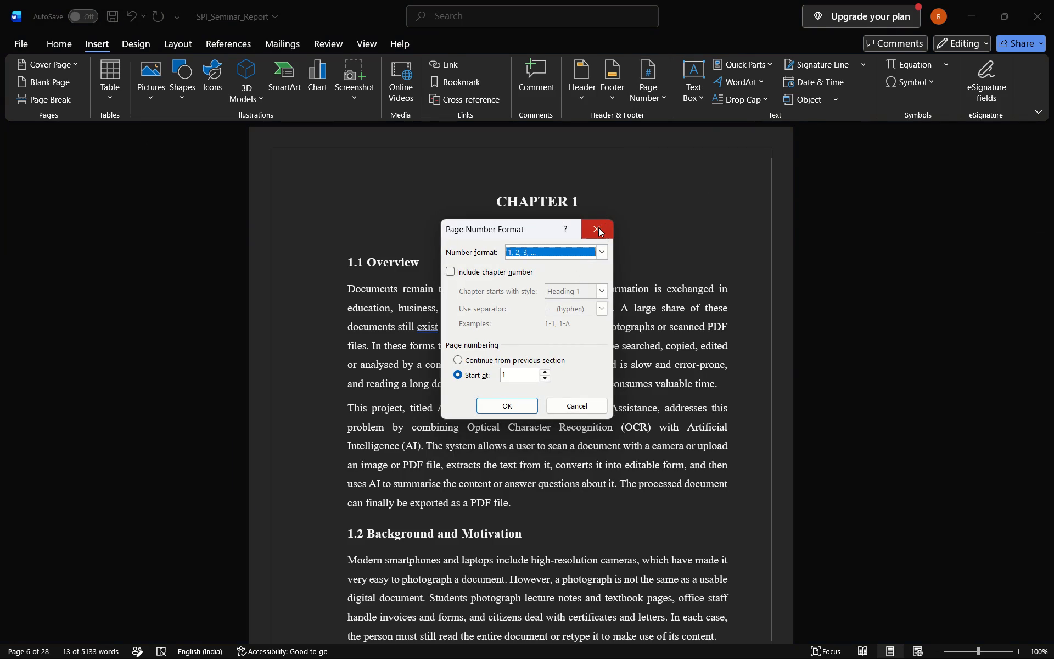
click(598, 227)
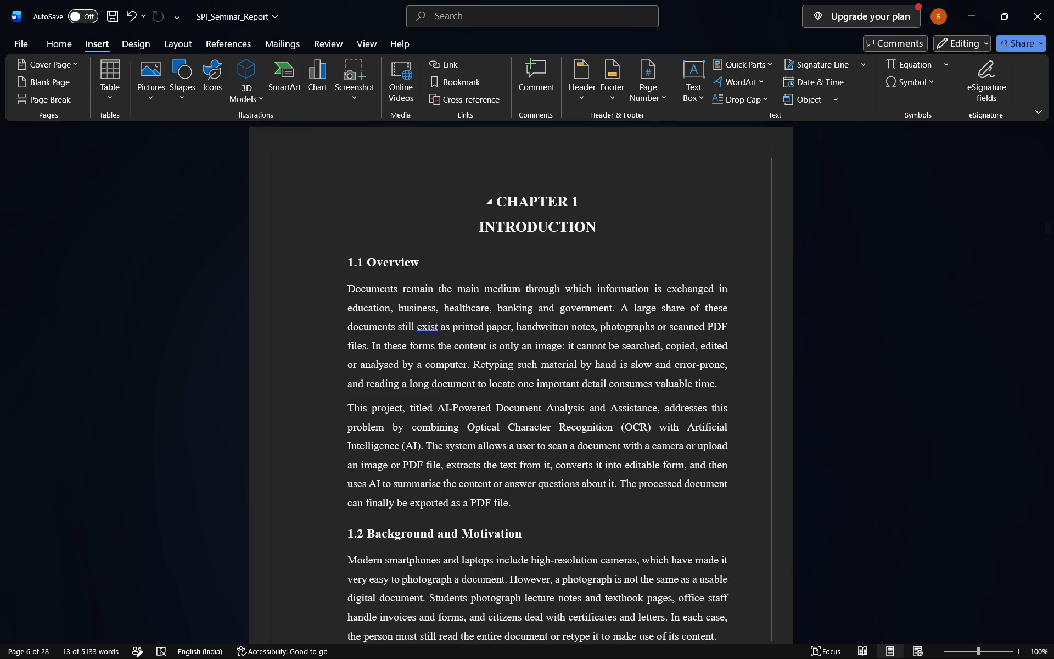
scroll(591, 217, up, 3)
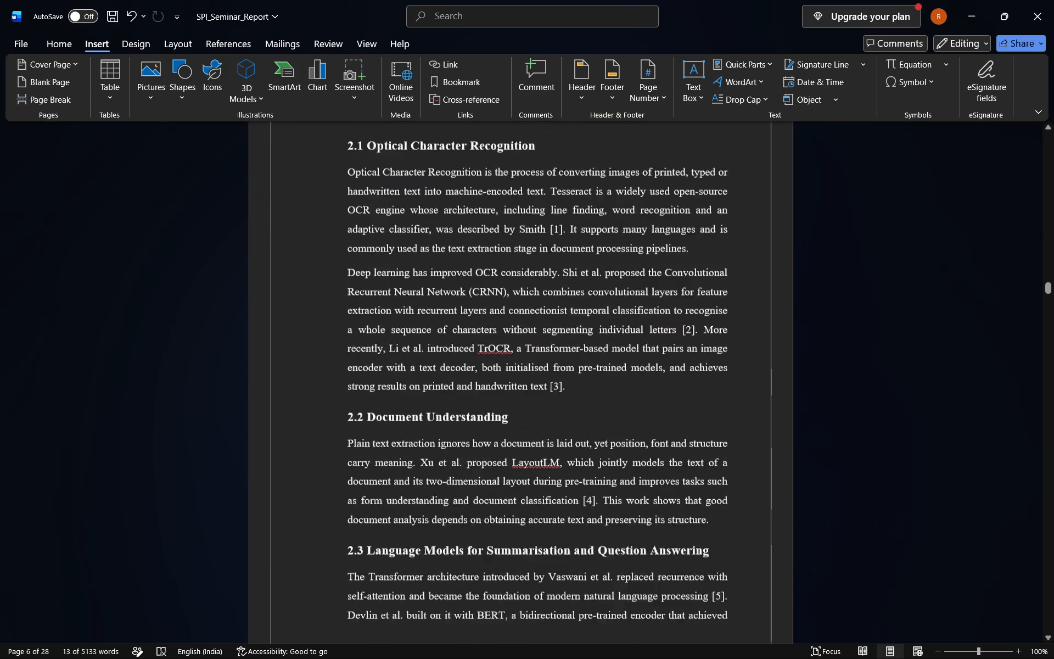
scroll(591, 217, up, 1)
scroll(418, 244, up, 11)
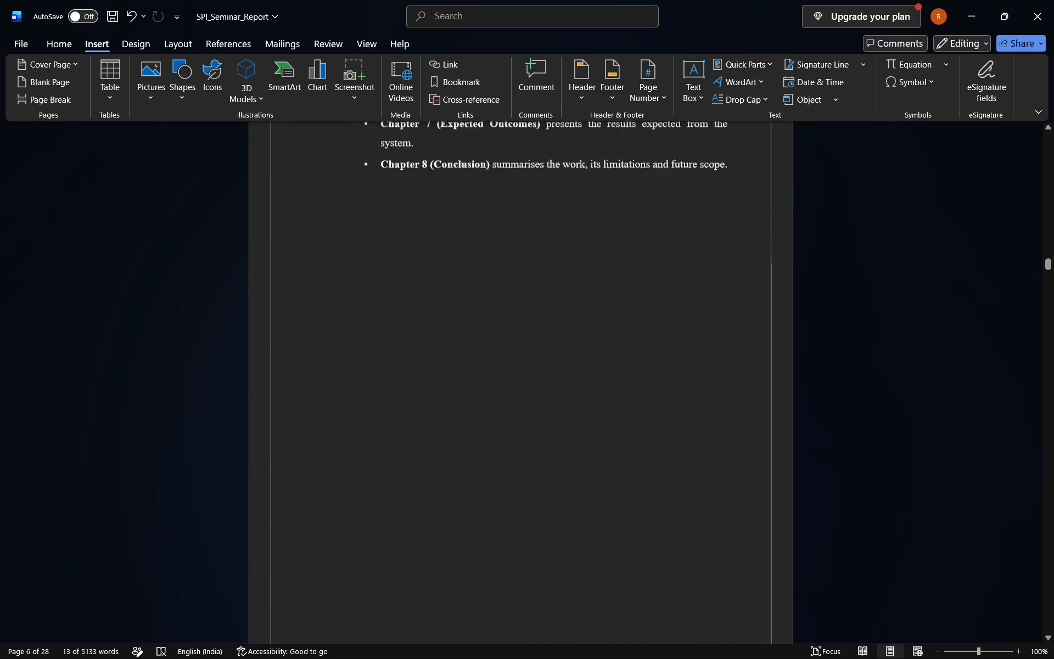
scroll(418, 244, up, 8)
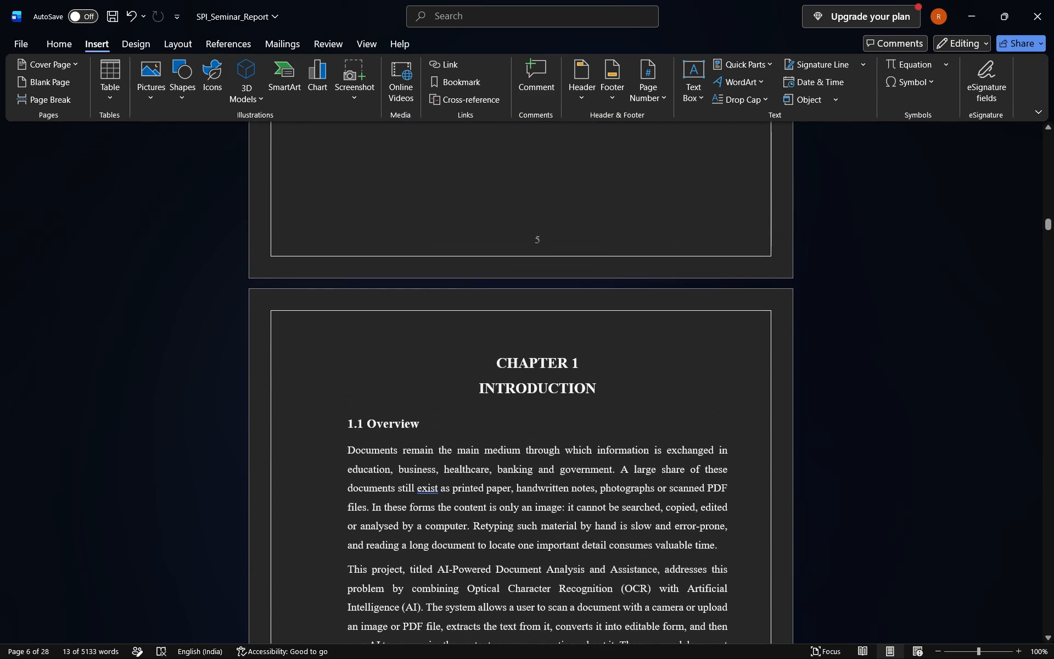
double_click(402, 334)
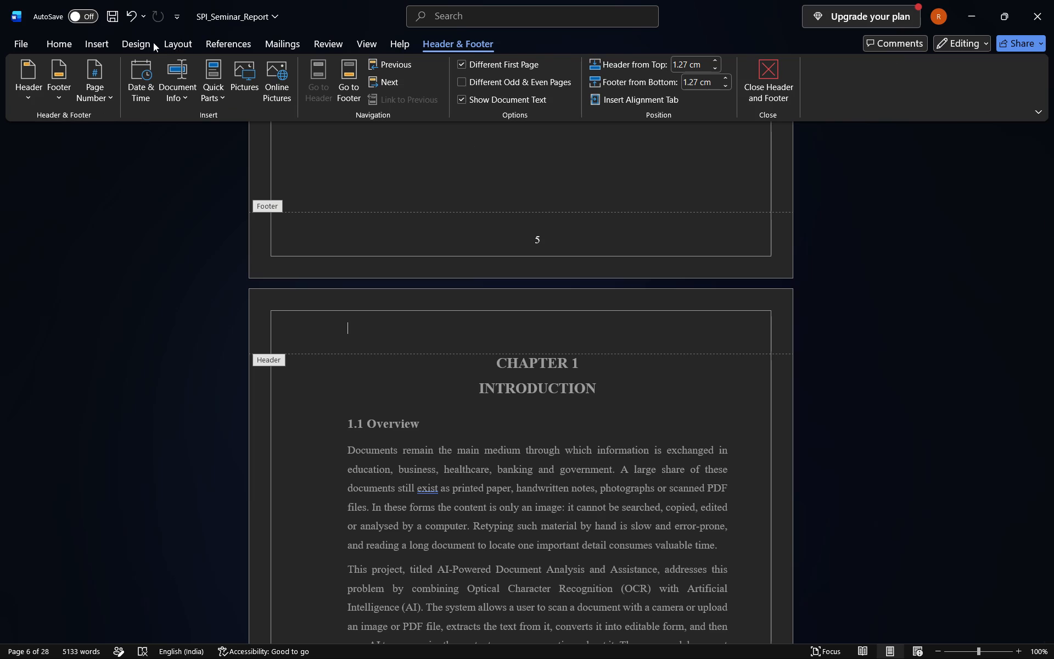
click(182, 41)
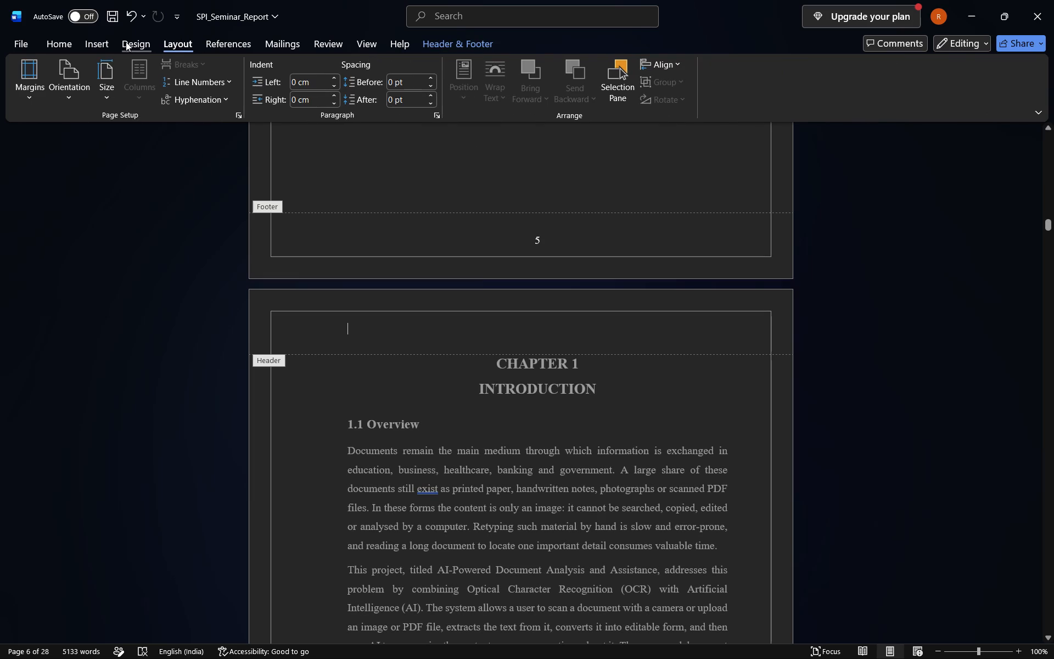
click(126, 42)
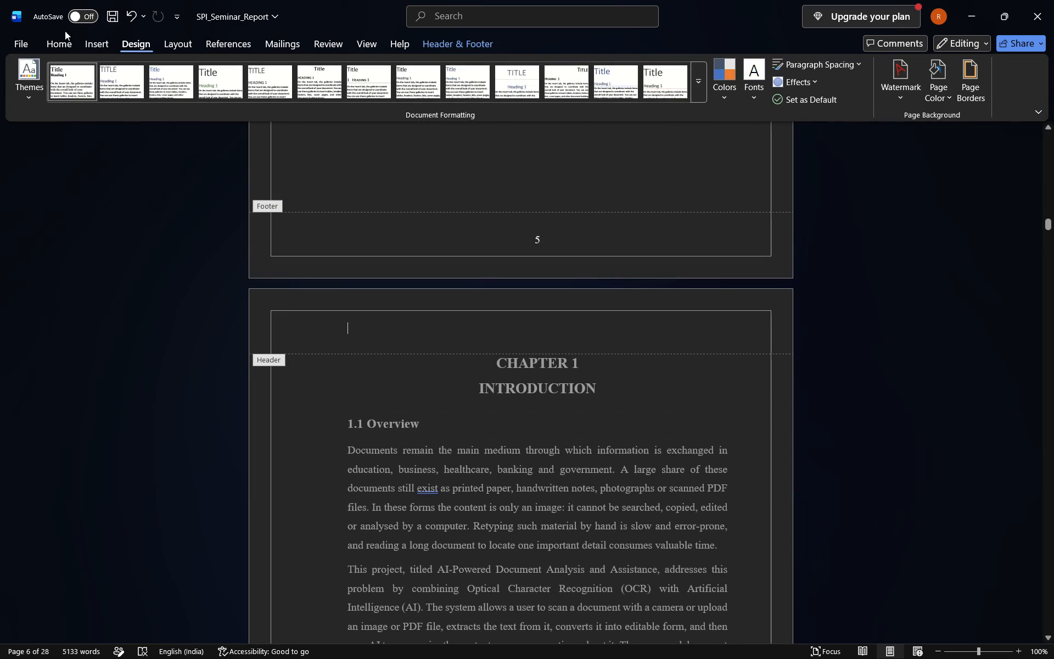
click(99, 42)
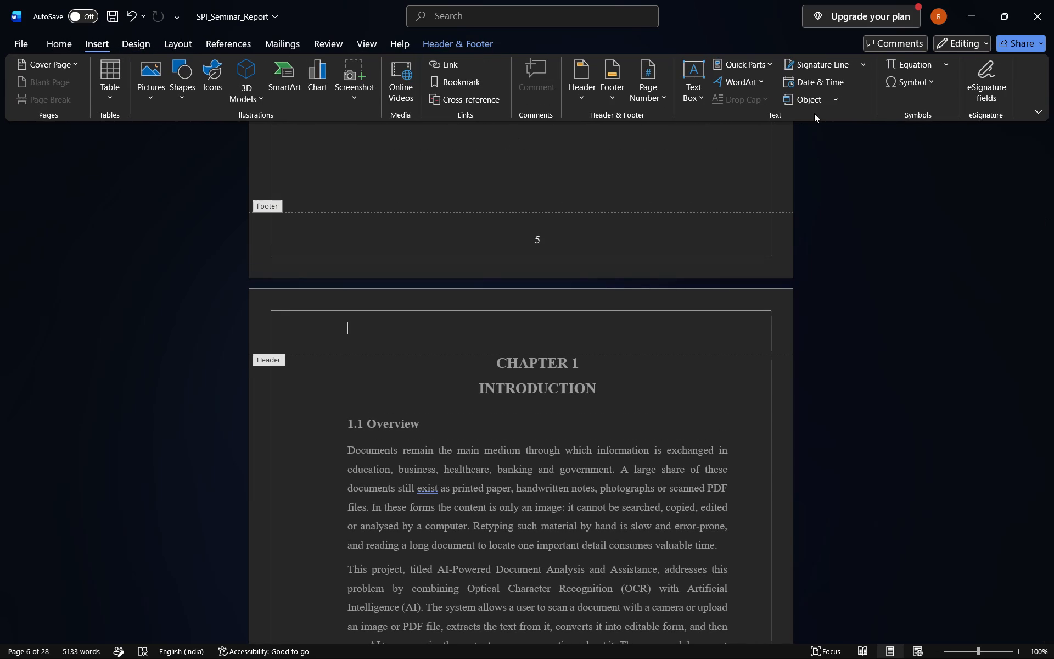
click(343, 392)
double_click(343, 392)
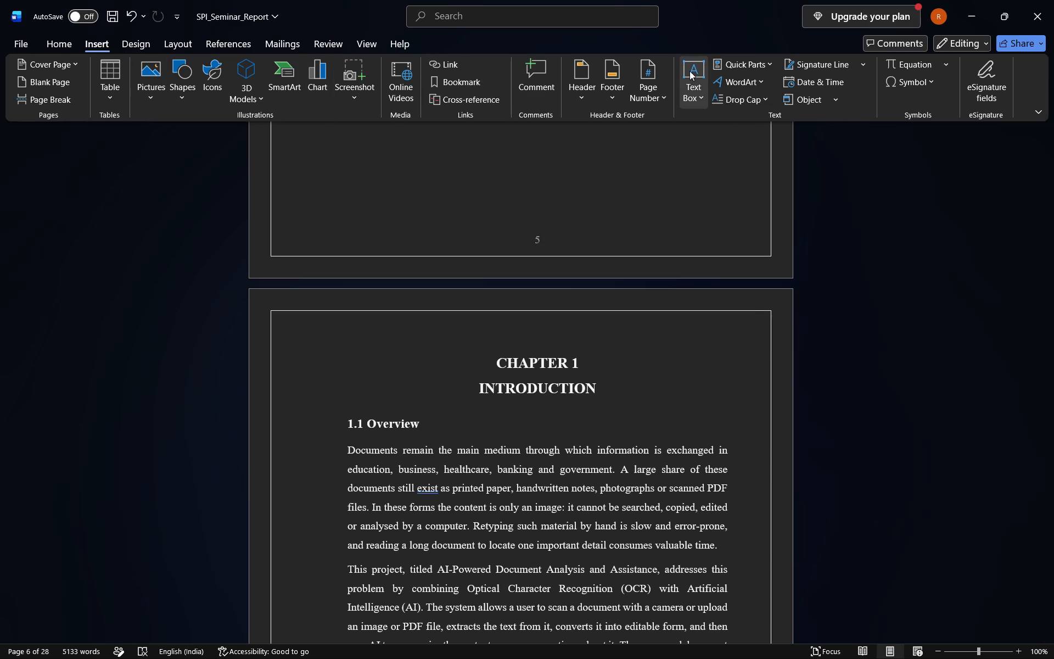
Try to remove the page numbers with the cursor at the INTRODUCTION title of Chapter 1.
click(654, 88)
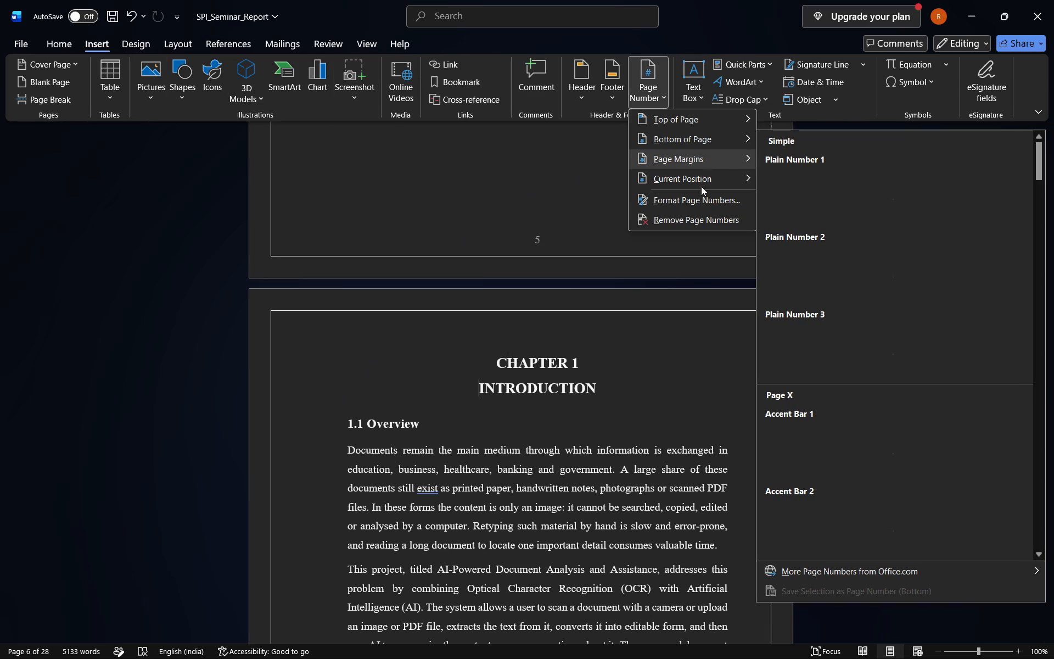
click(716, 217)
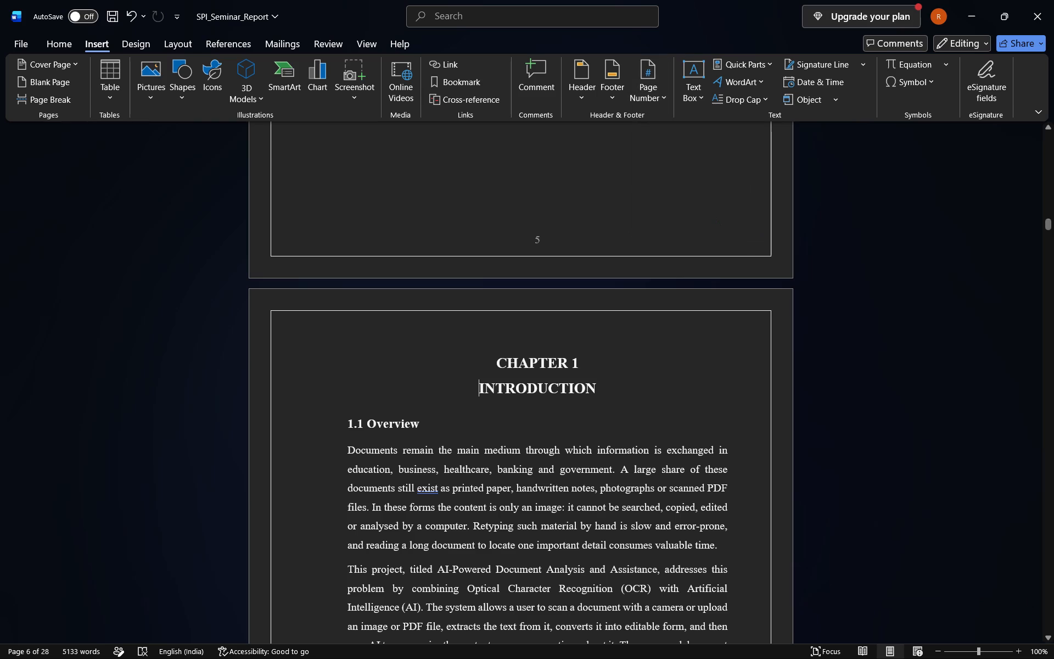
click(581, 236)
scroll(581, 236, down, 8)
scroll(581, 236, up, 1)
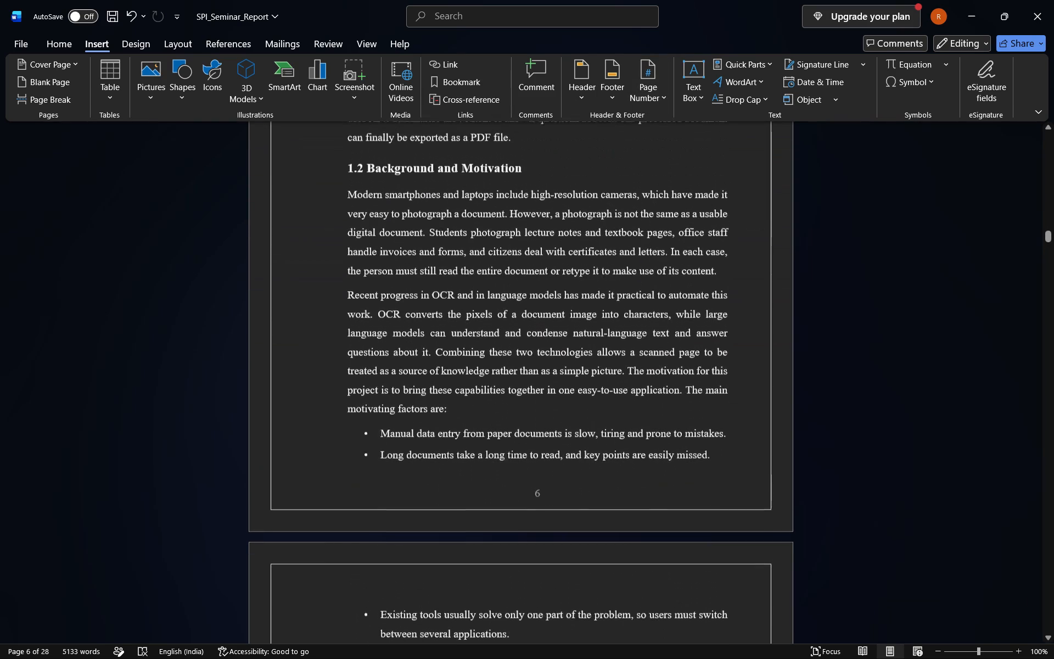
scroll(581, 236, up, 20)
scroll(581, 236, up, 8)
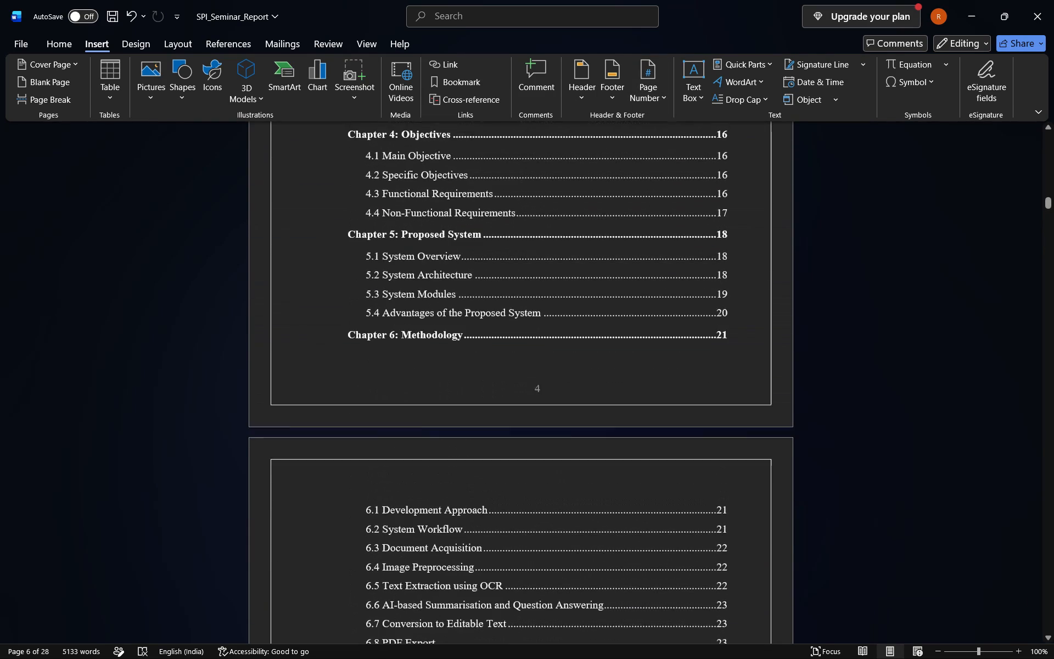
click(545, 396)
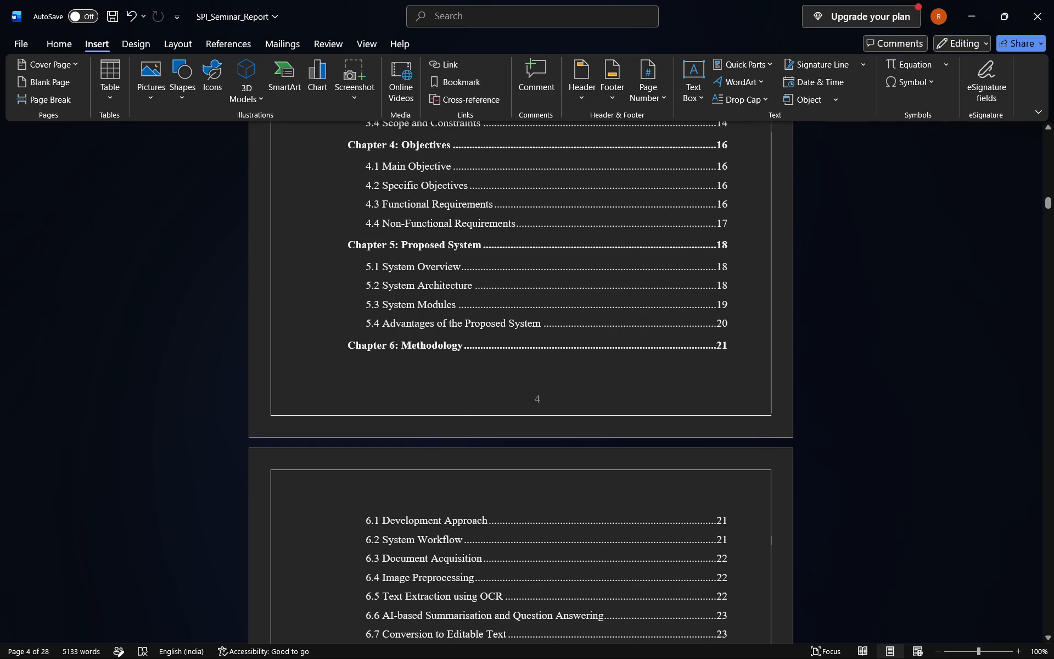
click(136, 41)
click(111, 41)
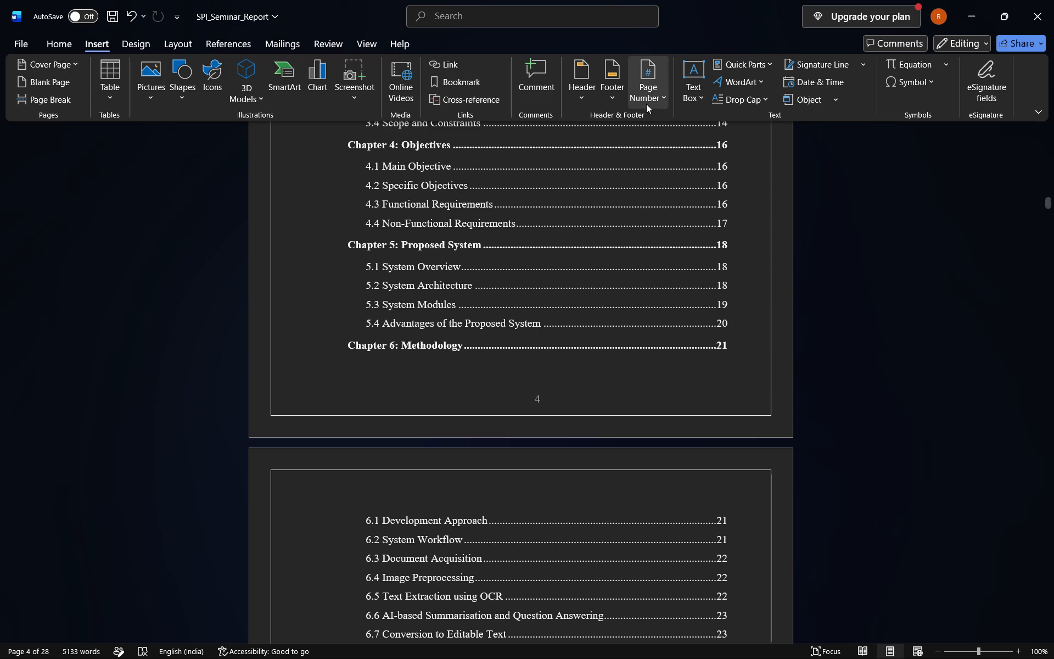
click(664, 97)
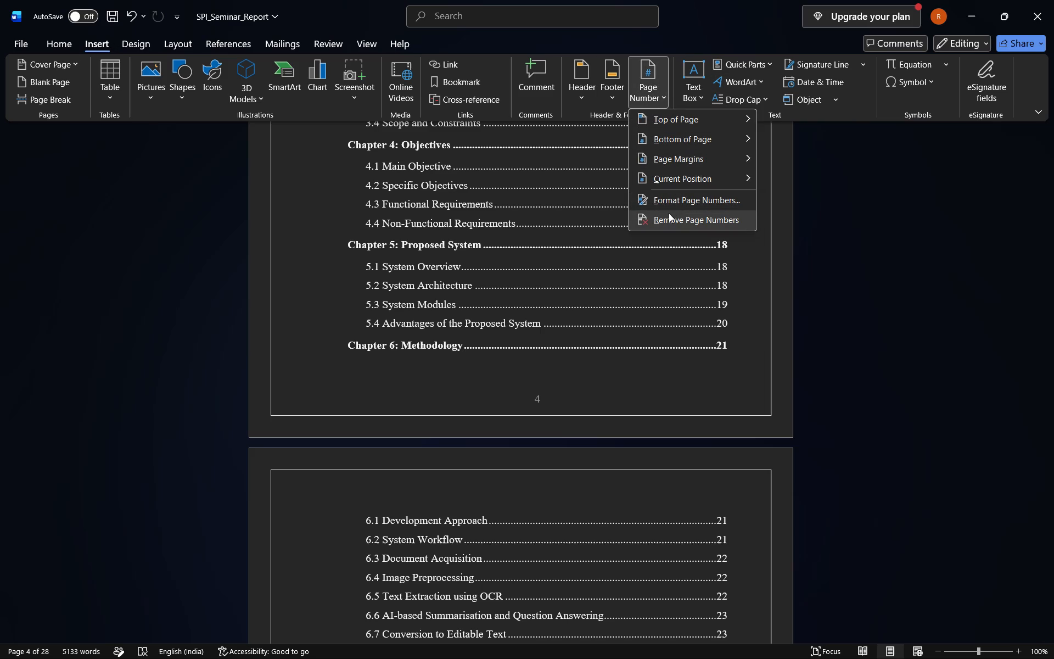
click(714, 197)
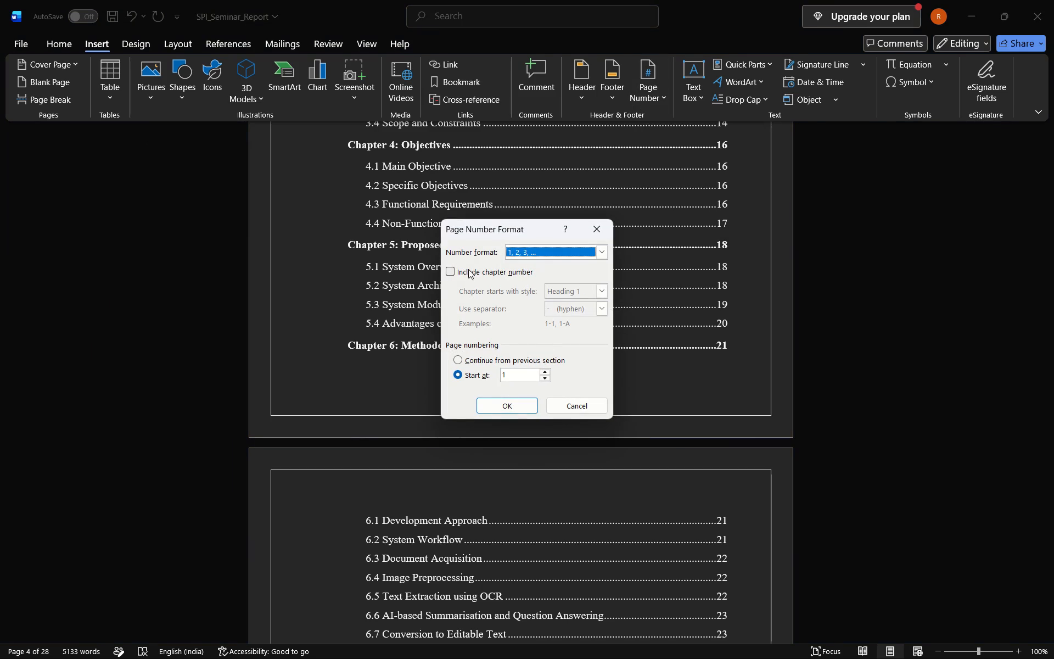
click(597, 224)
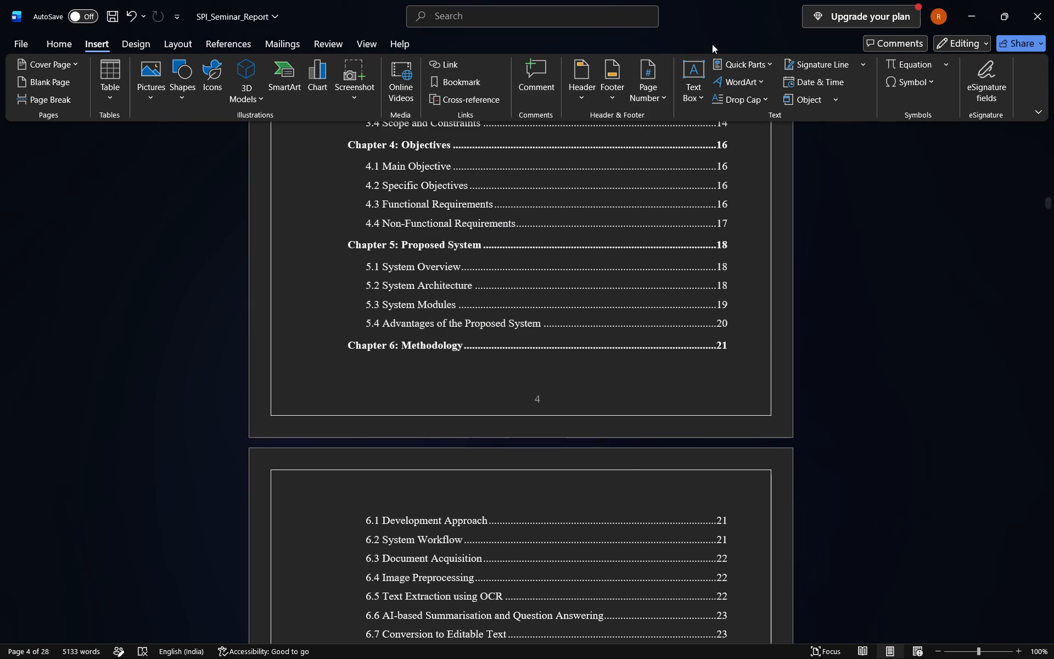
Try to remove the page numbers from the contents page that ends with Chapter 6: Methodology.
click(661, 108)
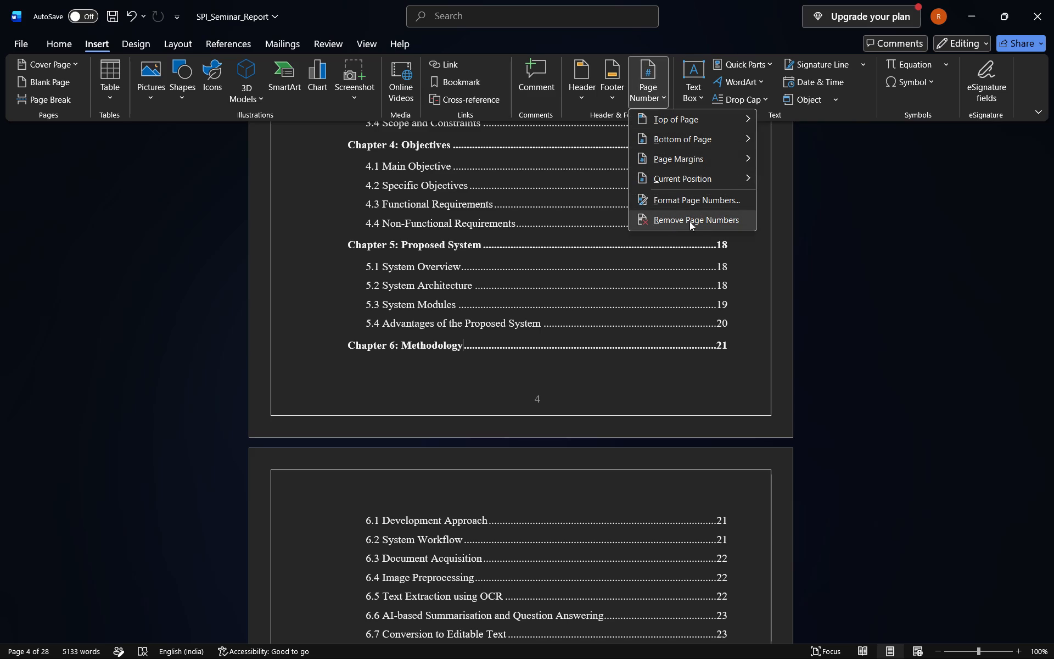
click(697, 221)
Delete the page number from the footer of the contents page ending with Chapter 6: Methodology, and return to the body text.
triple_click(537, 387)
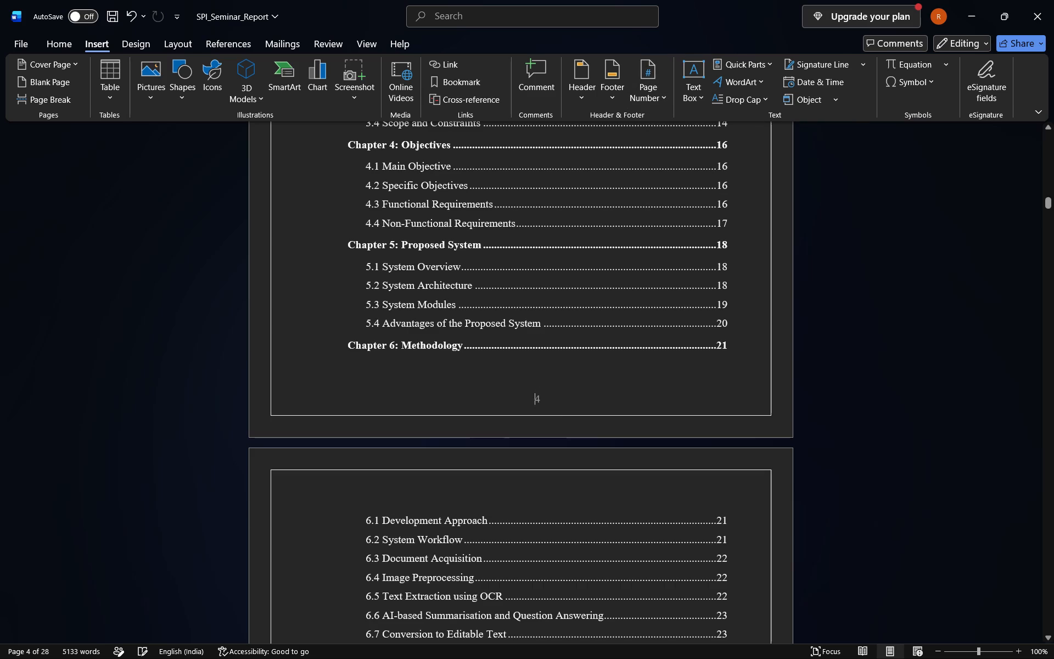
double_click(550, 401)
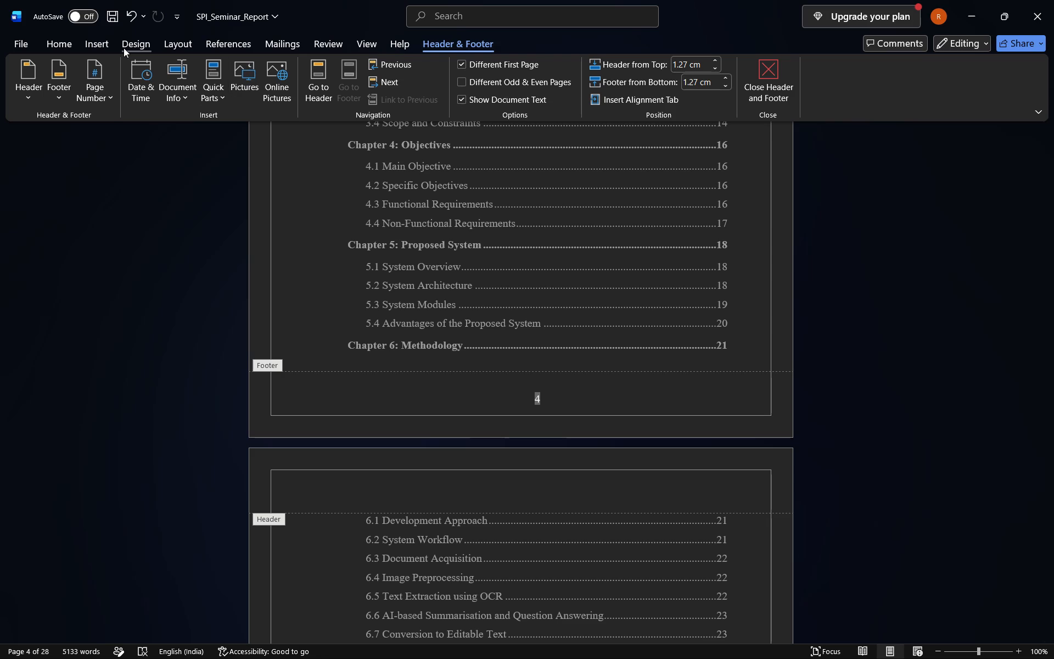
click(104, 44)
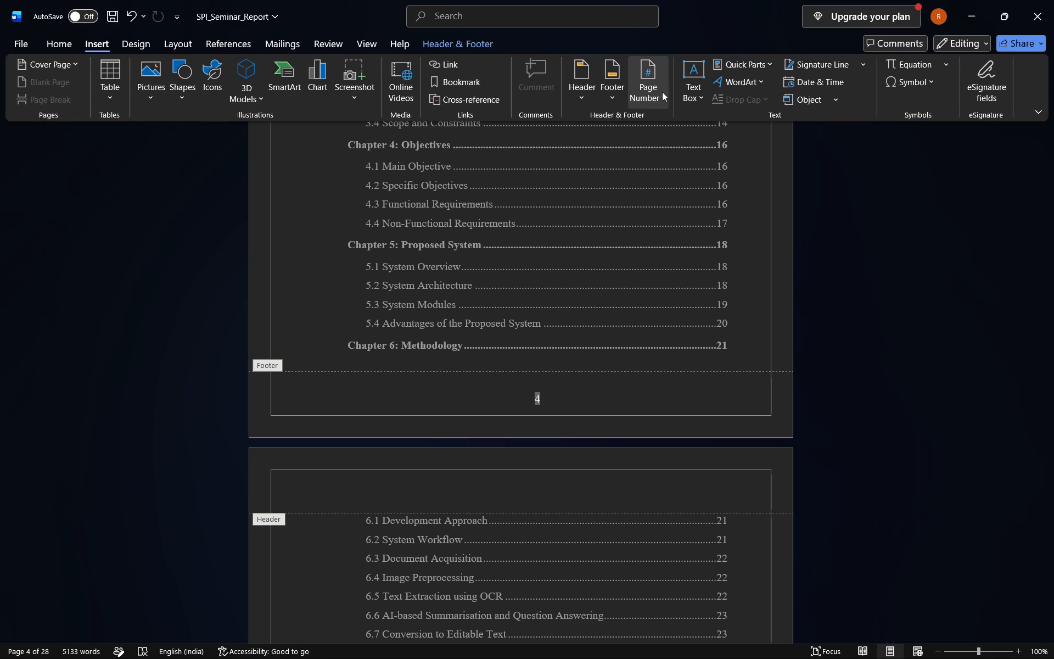
click(662, 92)
click(686, 225)
key(BackSpace)
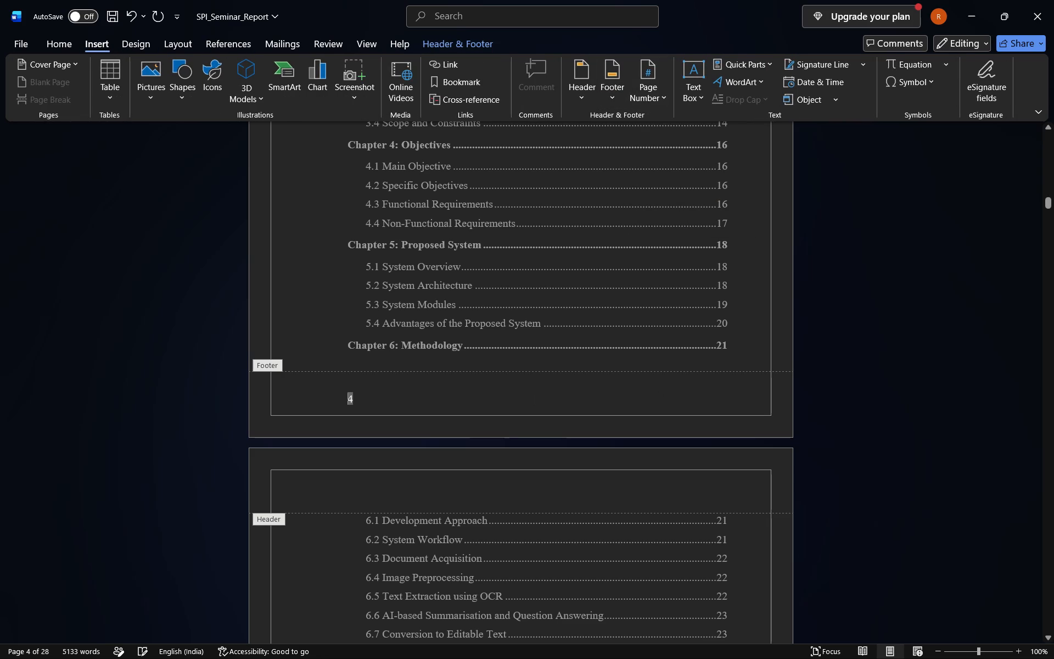
key(Right)
key(BackSpace)
key(BackSpace)
scroll(655, 450, down, 4)
scroll(655, 450, up, 5)
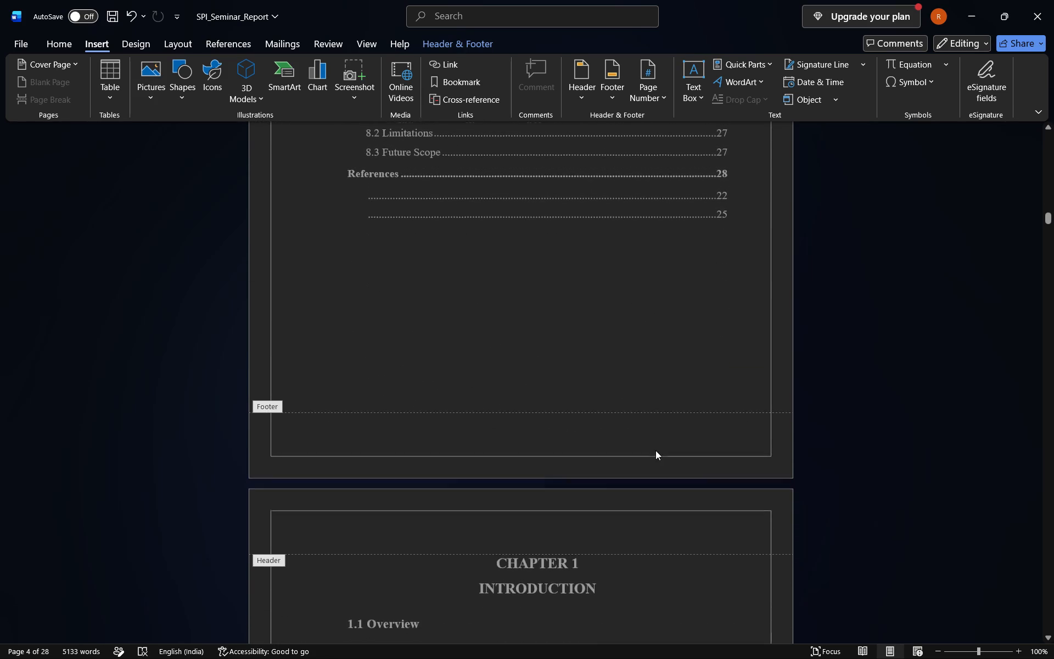
scroll(655, 450, up, 6)
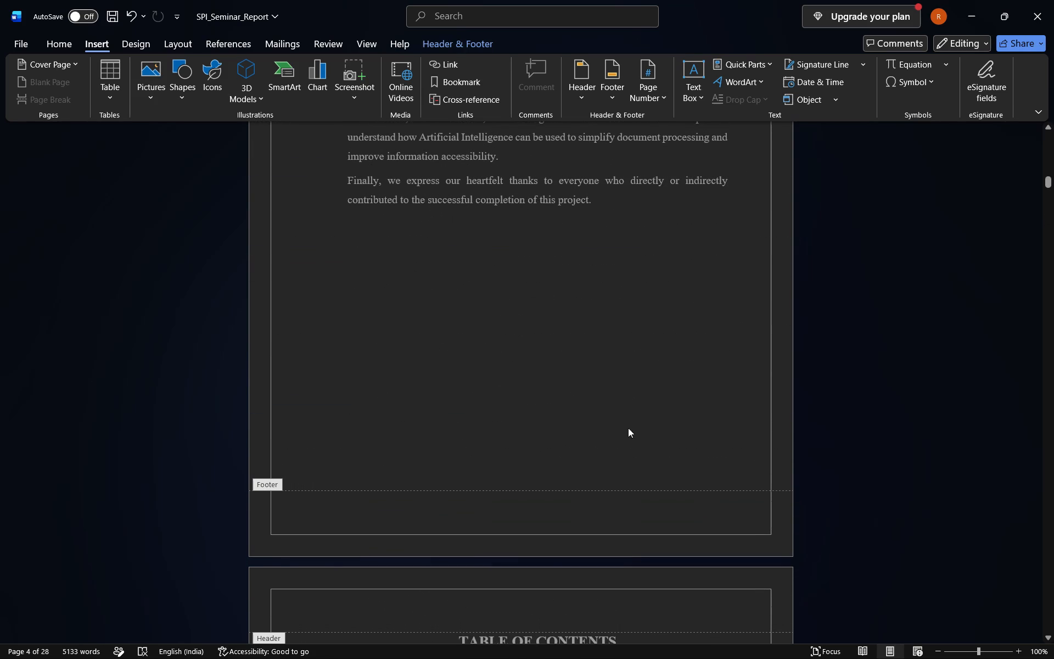
click(589, 391)
click(589, 391)
double_click(589, 391)
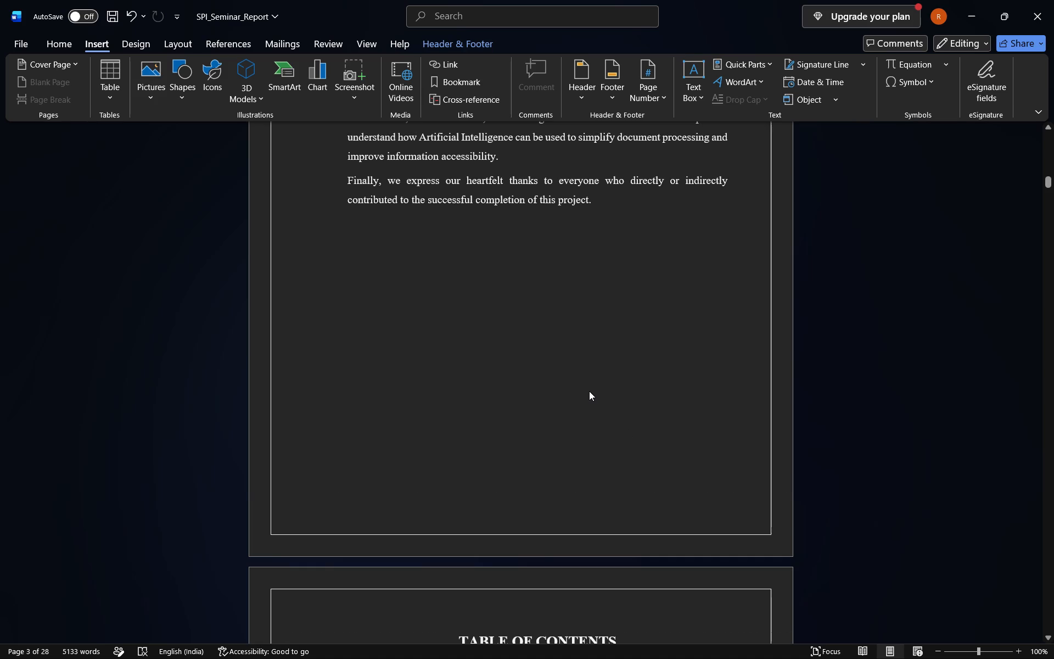
Look through the report's pages from the acknowledgement and contents to Chapter 1 to check their footers.
scroll(578, 545, down, 20)
scroll(578, 545, down, 2)
scroll(578, 545, up, 2)
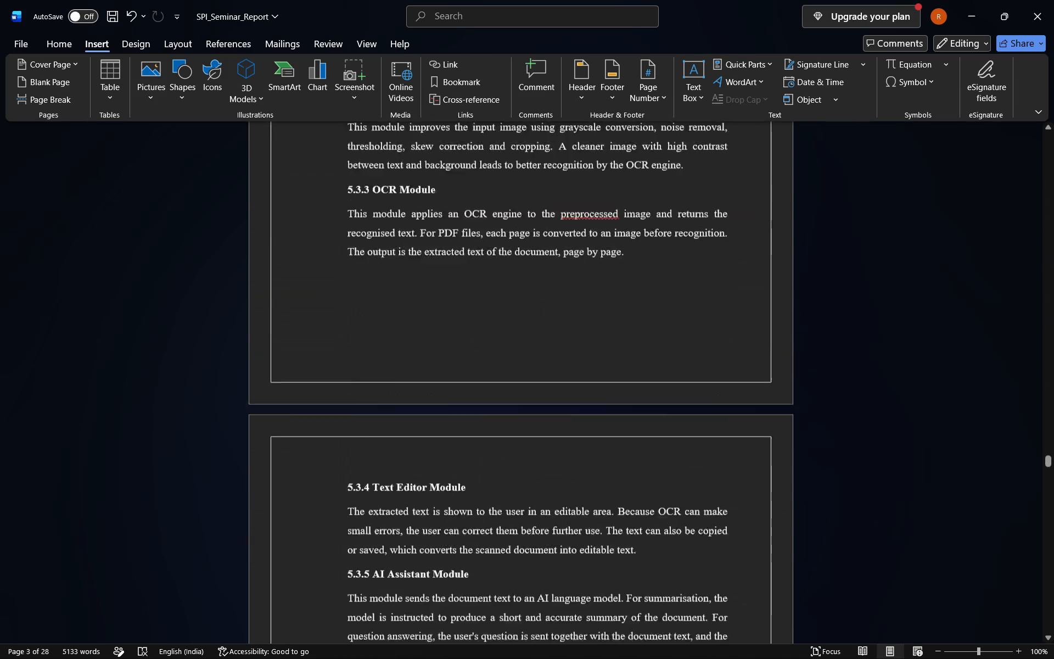
scroll(578, 545, up, 16)
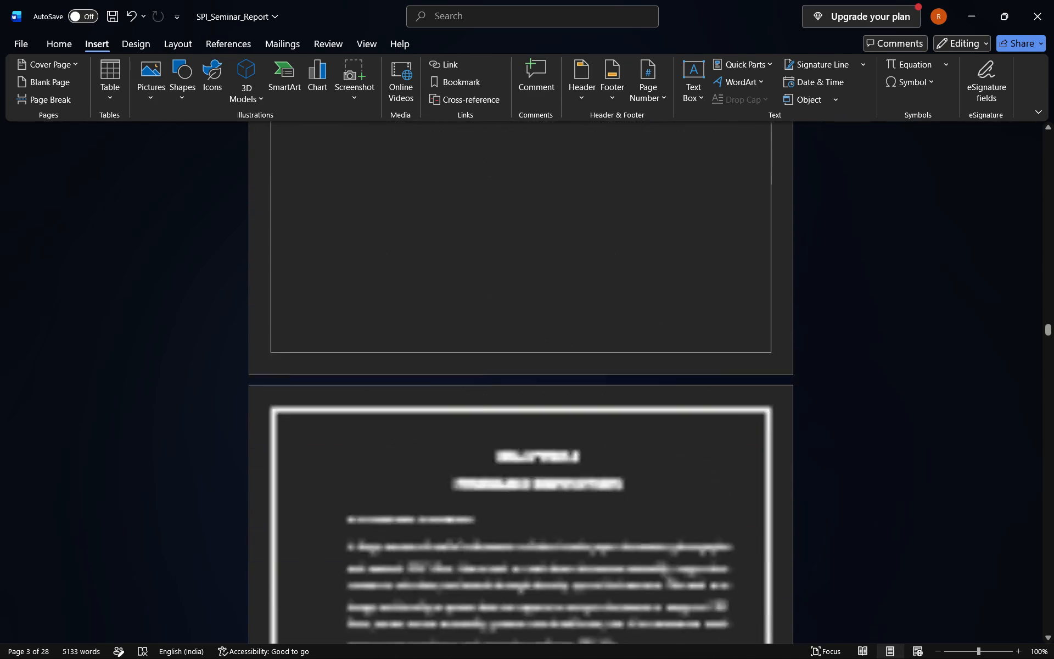
scroll(578, 545, up, 6)
scroll(578, 545, down, 3)
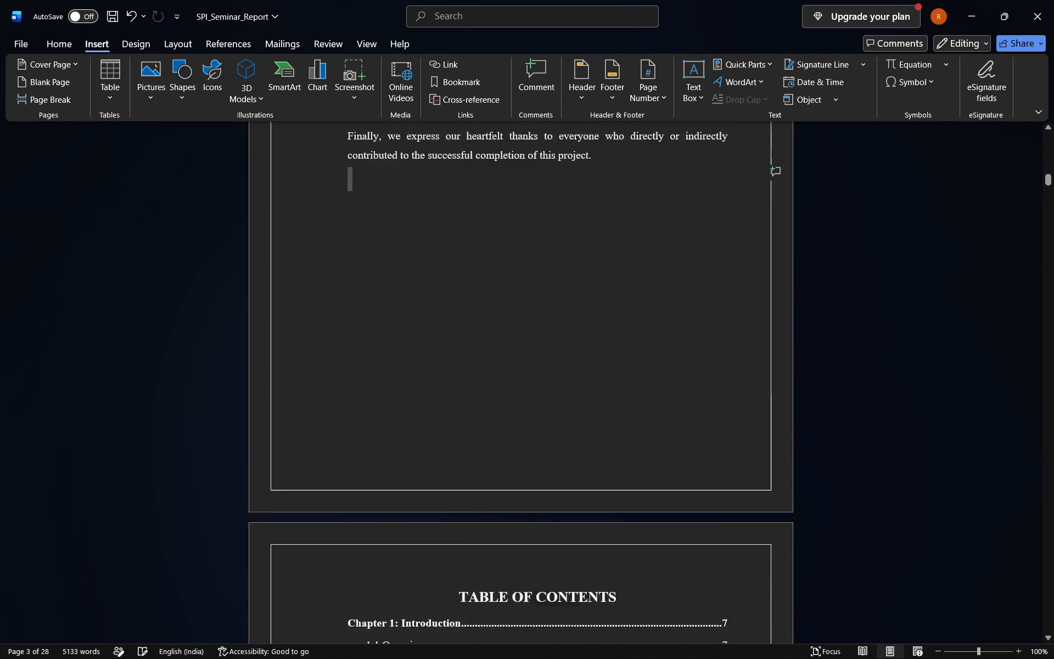
scroll(578, 545, down, 9)
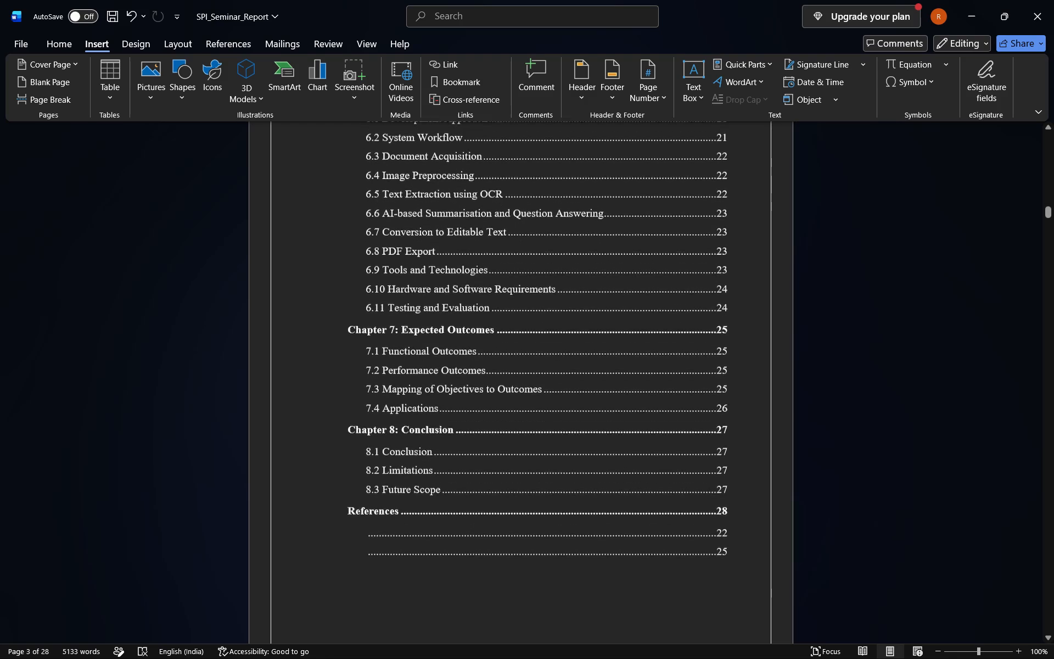
scroll(578, 545, down, 7)
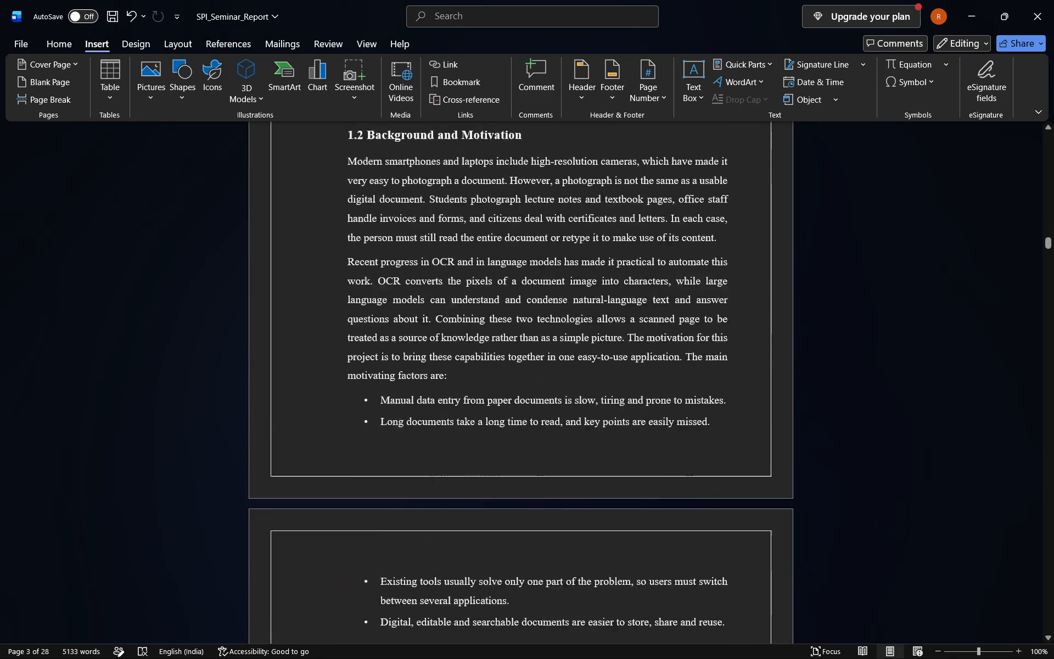
scroll(578, 545, down, 1)
Inspect the footer on Chapter 1's first page along with its page number and header/footer options, and return to the body text.
click(505, 562)
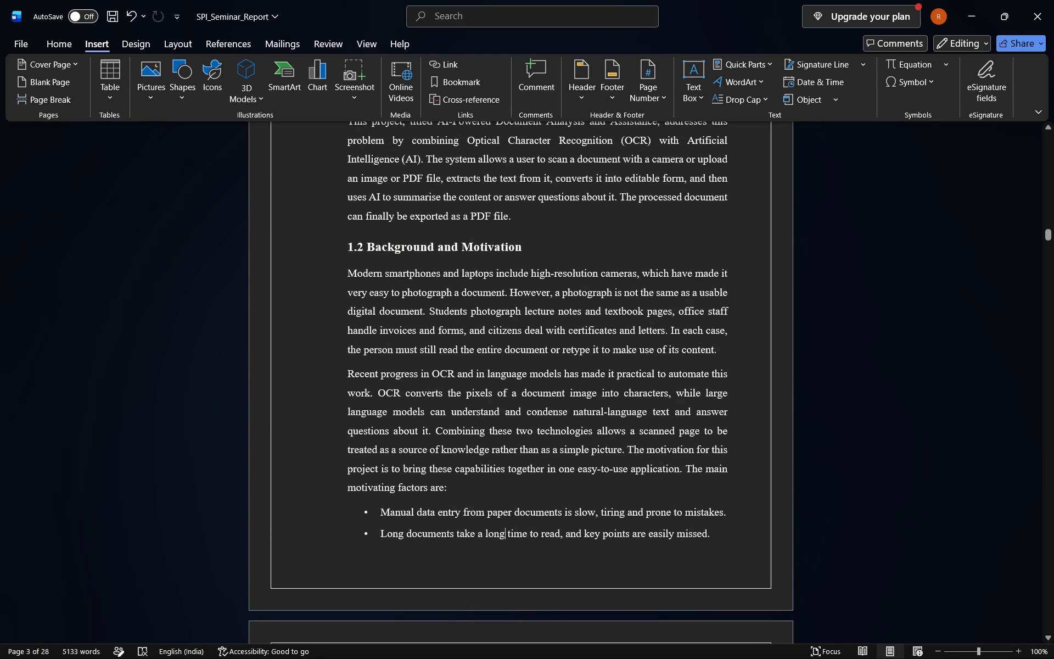
triple_click(505, 562)
double_click(505, 562)
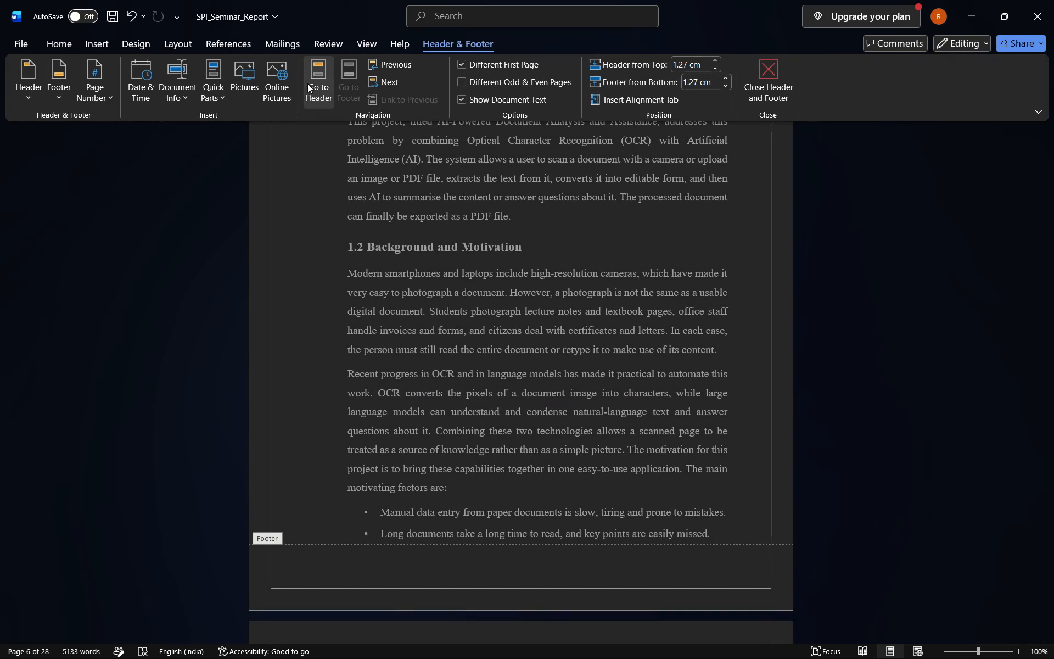
click(94, 38)
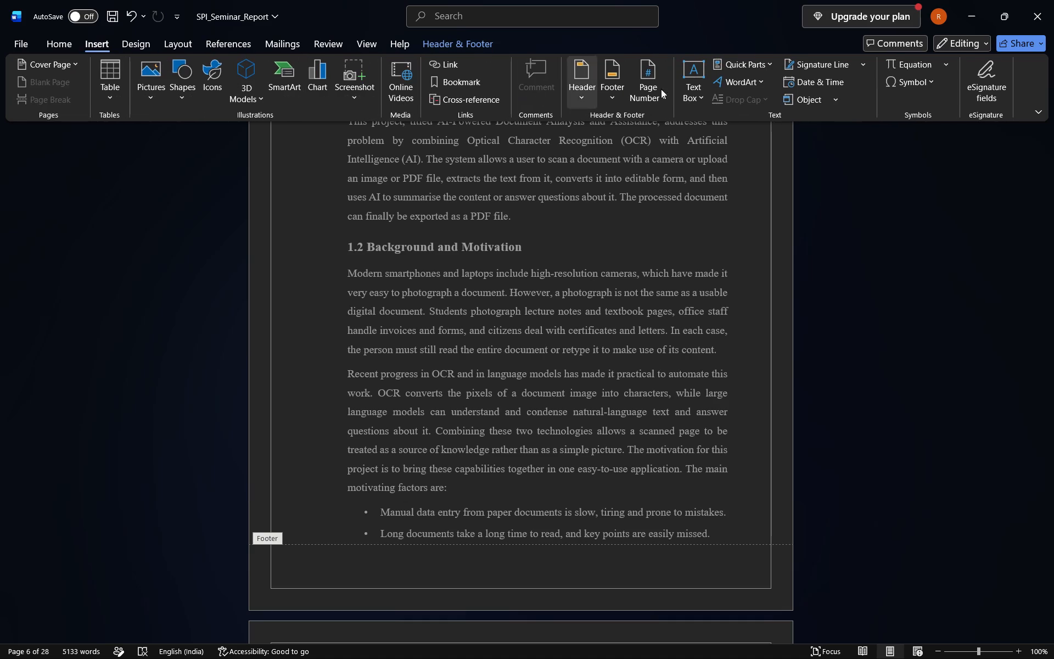
click(658, 93)
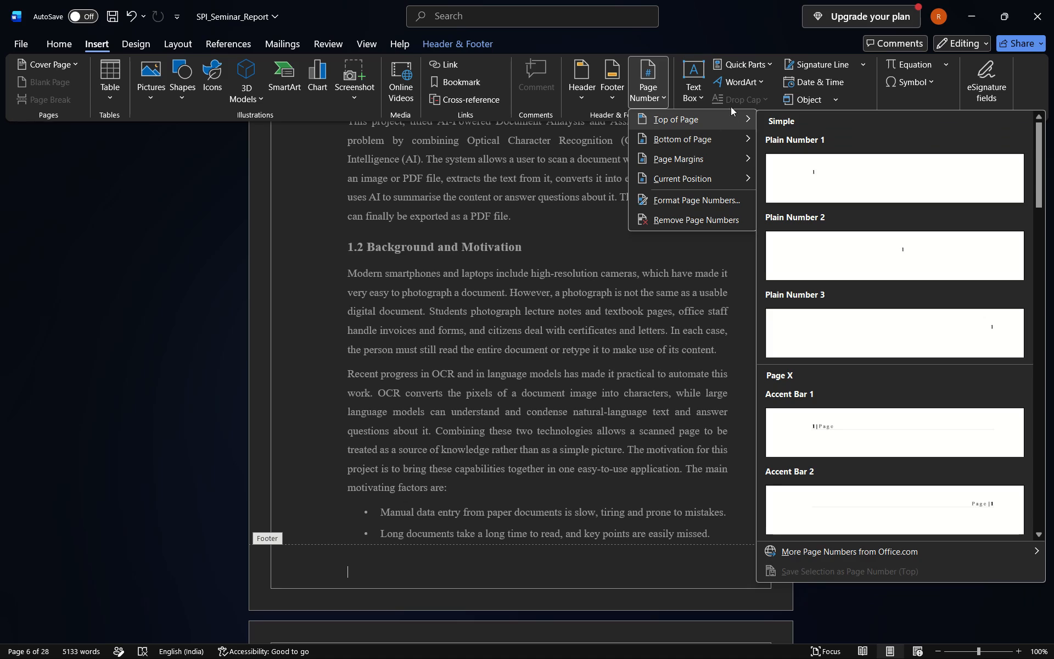
click(462, 42)
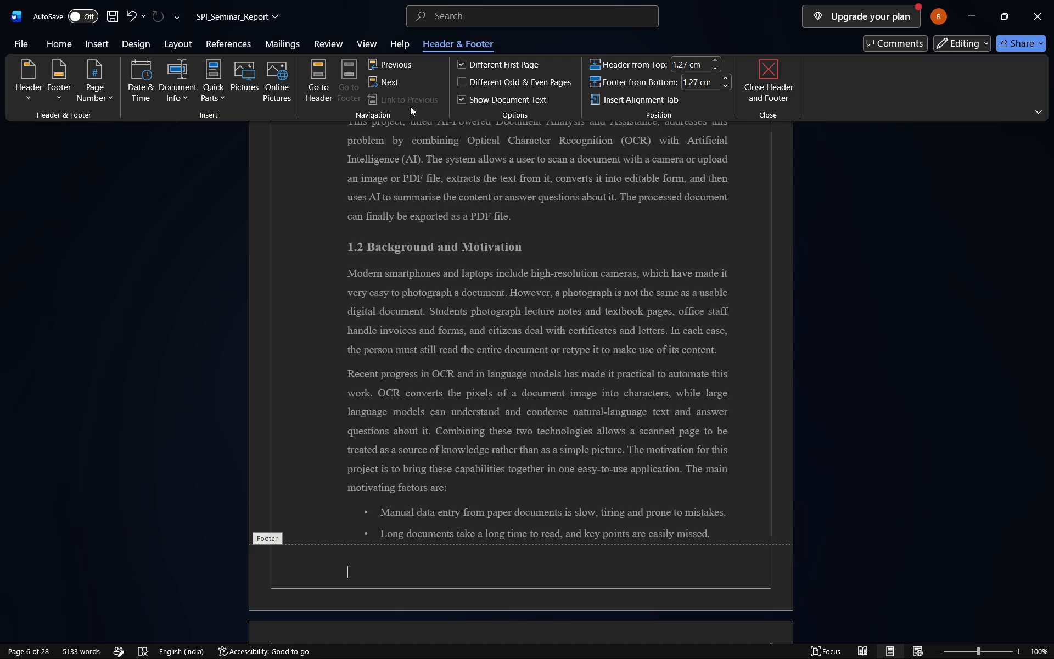
scroll(347, 189, up, 1)
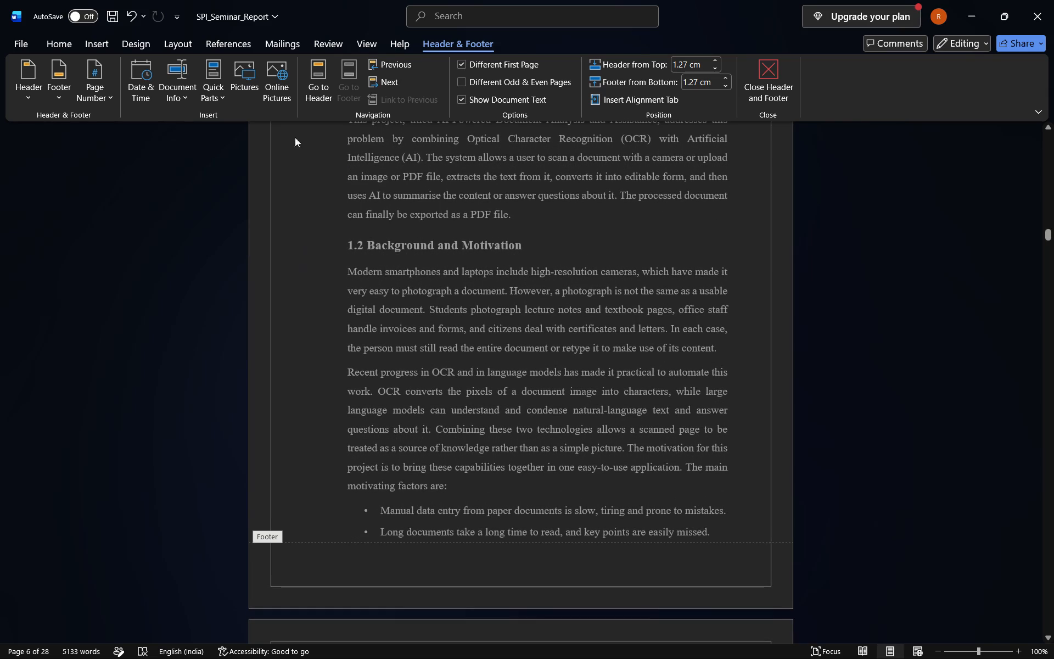
double_click(304, 416)
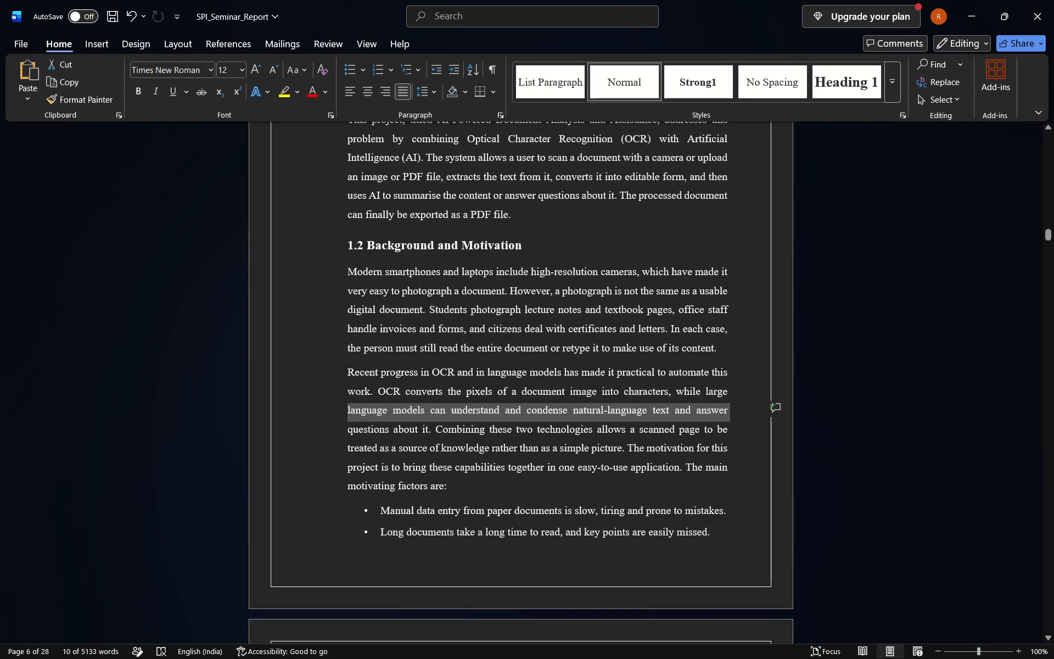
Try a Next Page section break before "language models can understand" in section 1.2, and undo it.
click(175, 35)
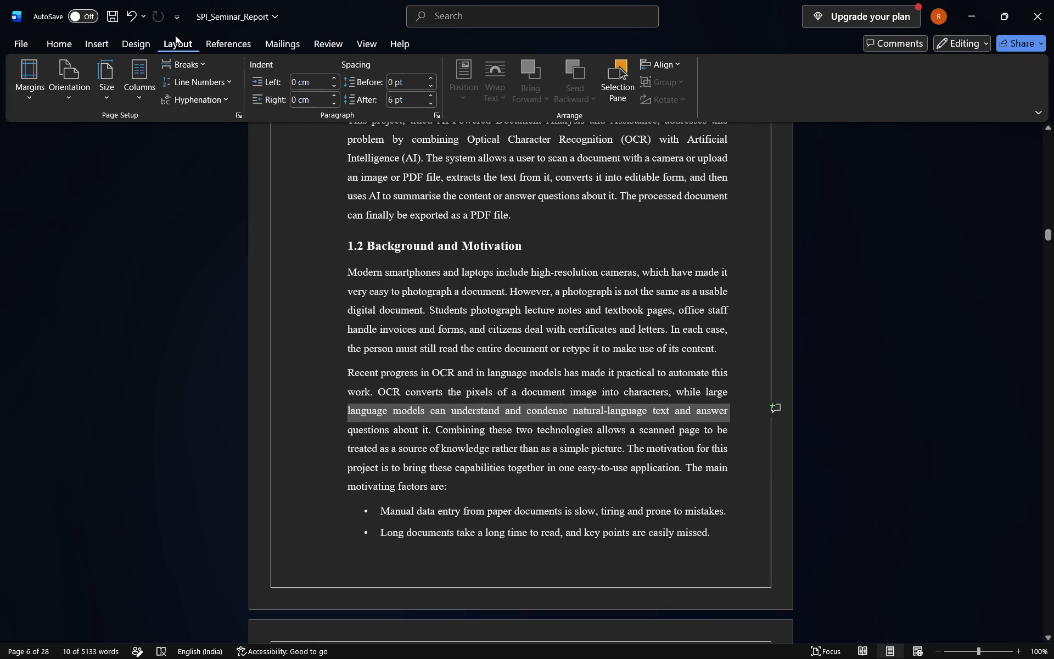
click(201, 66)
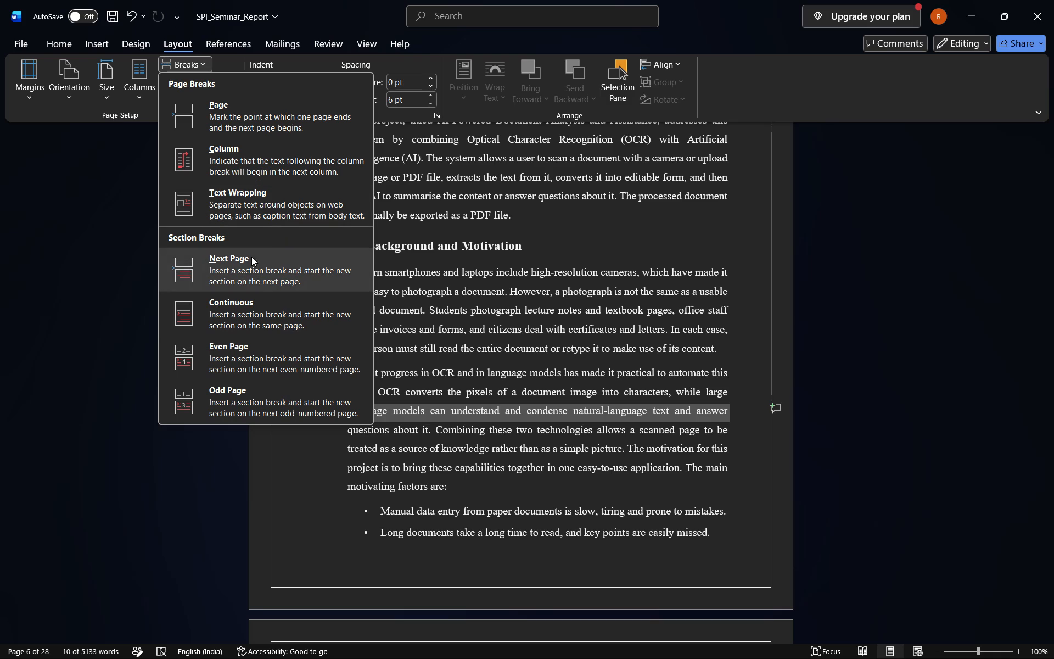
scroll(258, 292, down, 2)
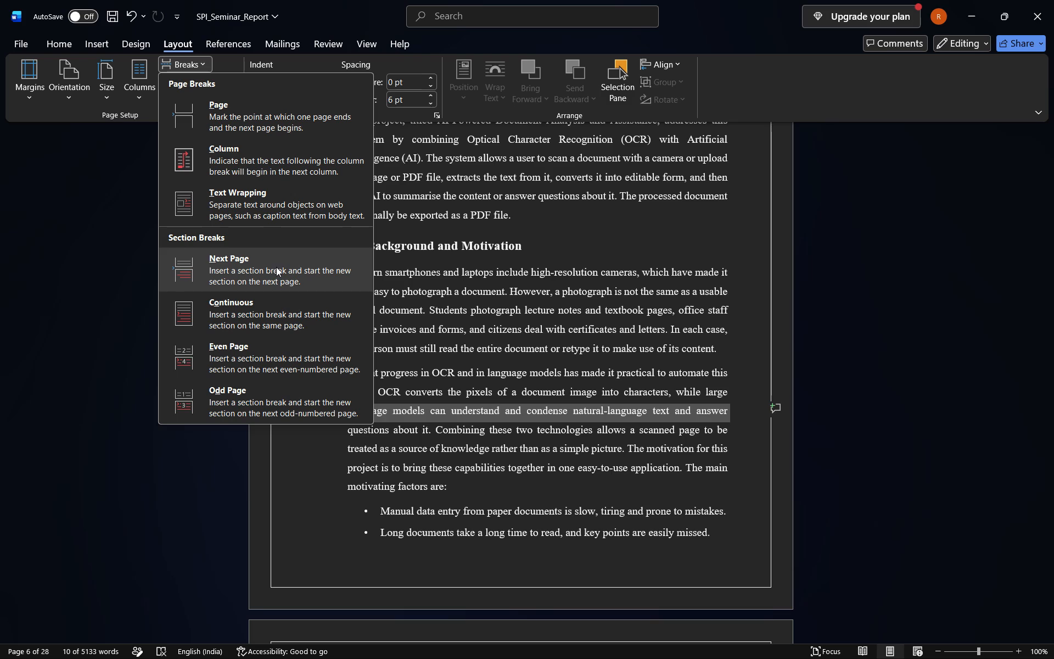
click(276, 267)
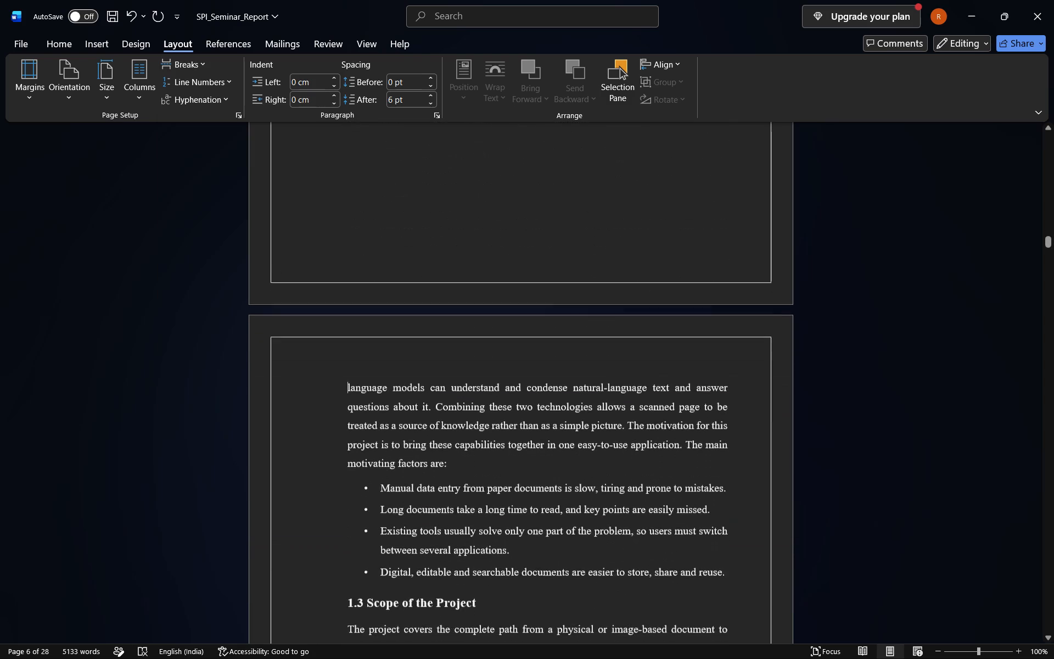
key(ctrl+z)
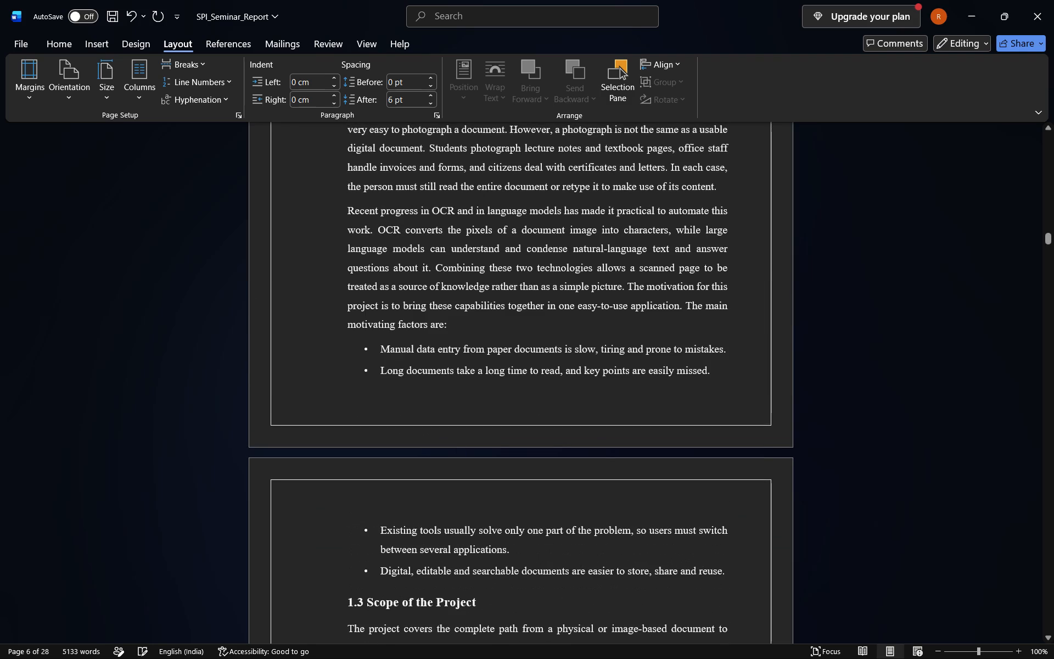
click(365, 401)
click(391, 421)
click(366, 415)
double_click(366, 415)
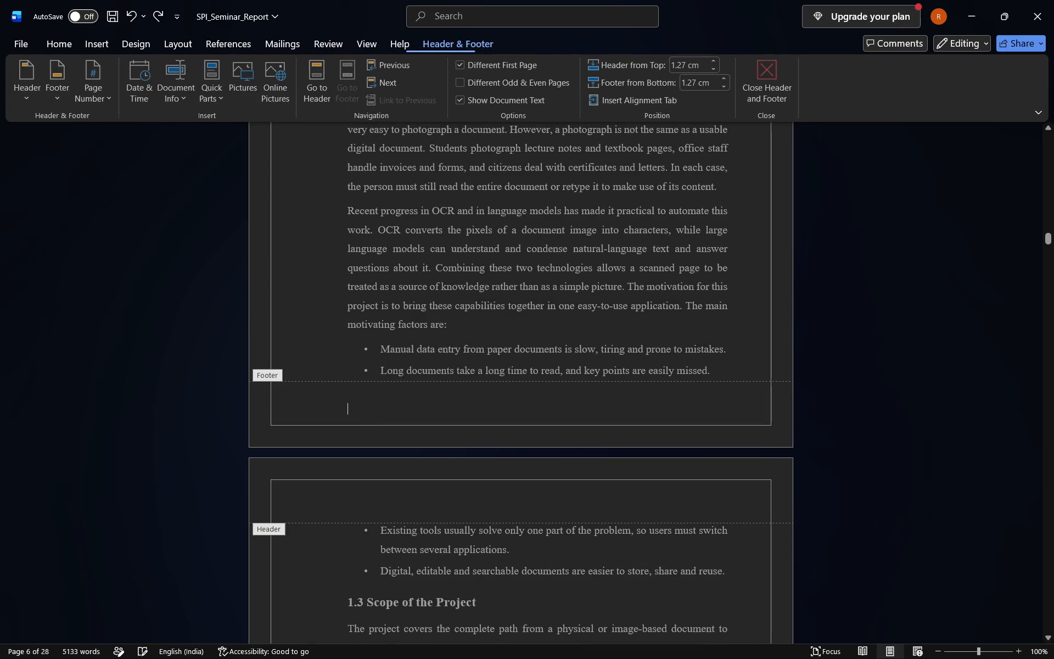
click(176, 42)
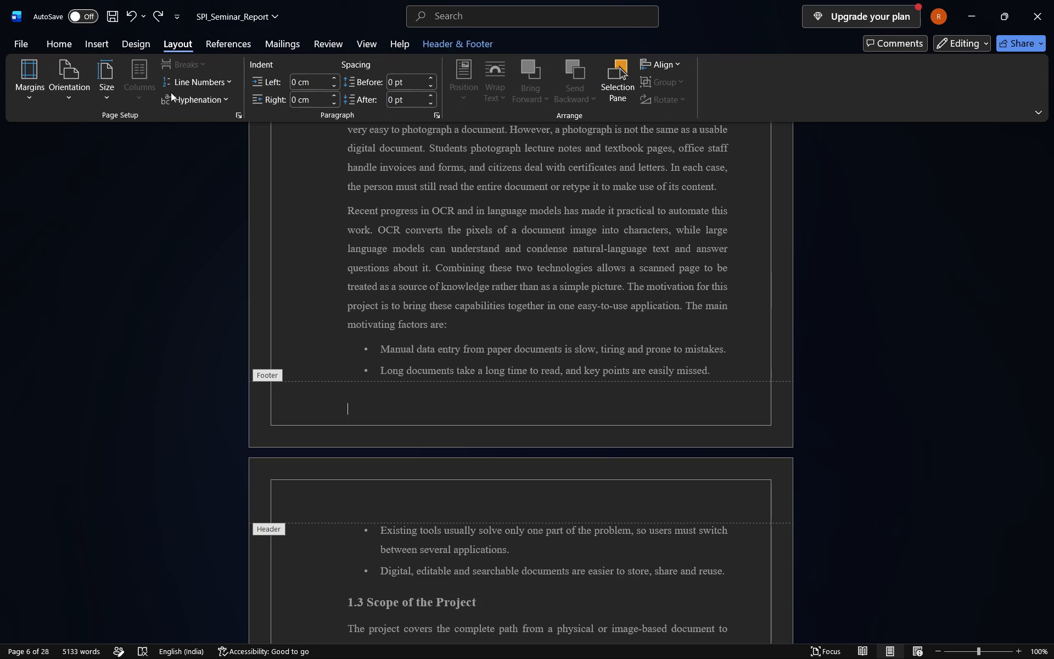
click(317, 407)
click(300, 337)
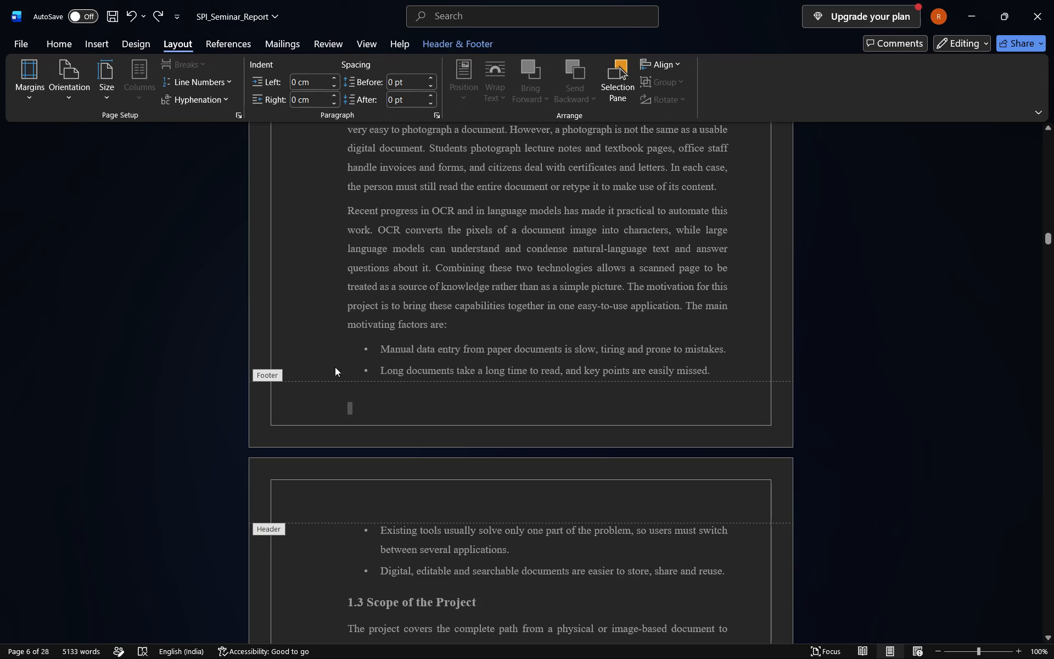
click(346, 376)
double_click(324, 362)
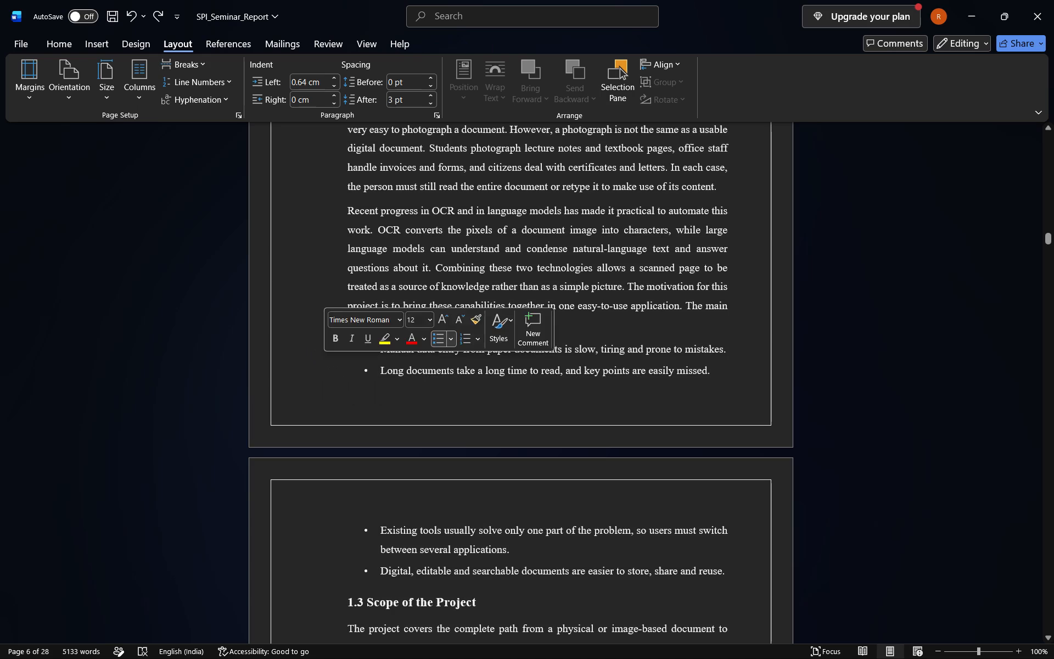
Insert a Next Page section break after the "Long documents take a long time to read" bullet in section 1.2.
click(720, 378)
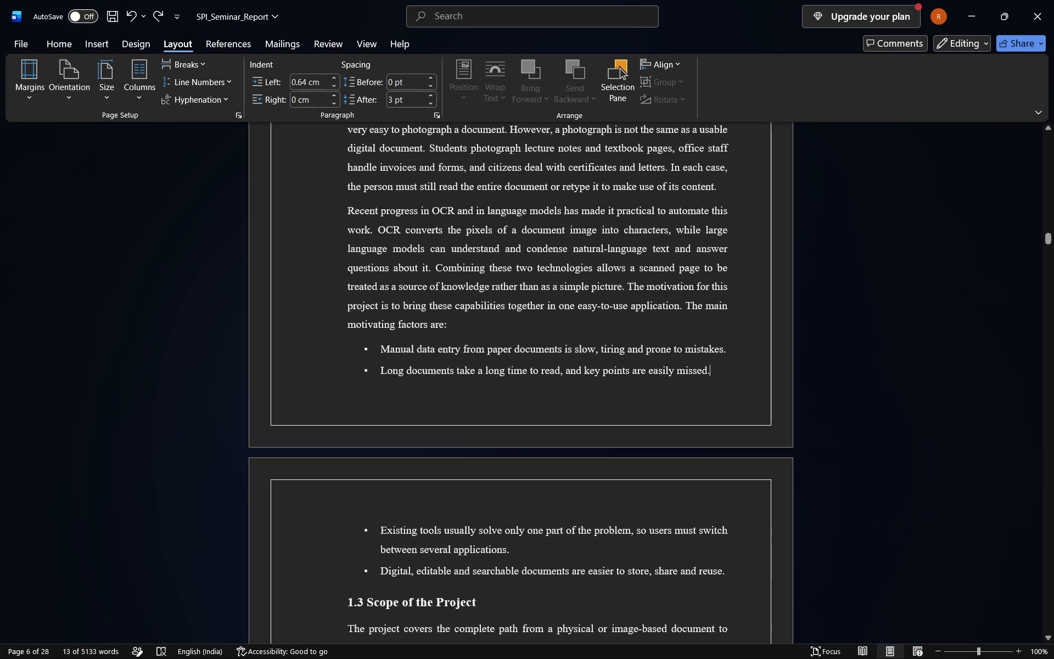
click(201, 61)
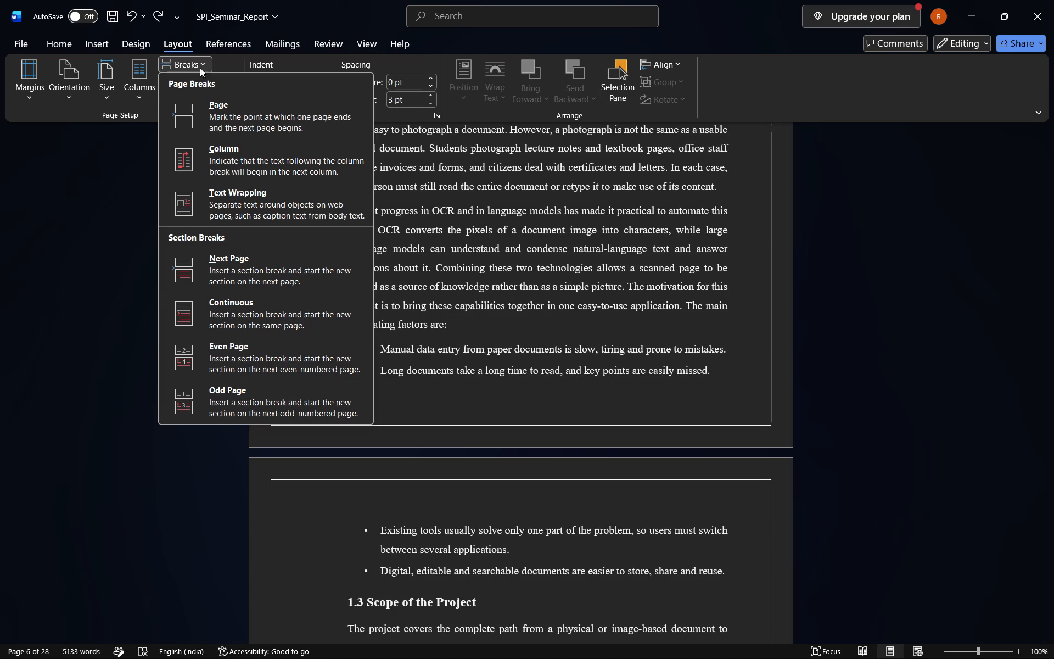
click(244, 273)
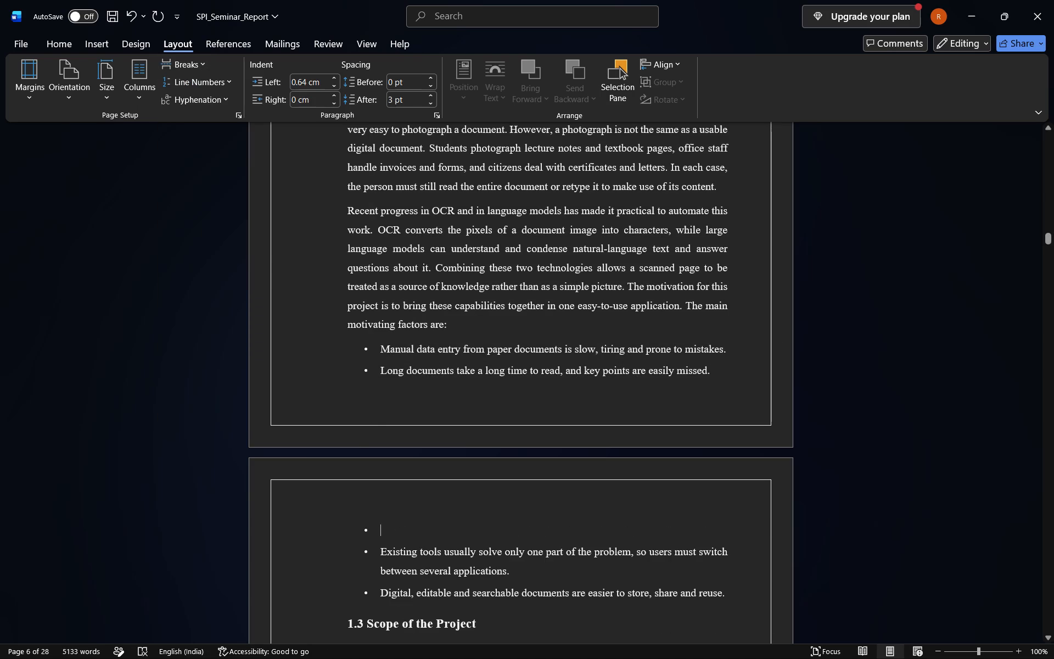
Remove the empty bullet's marker and indent at the start of the new section, and the full stop after "easily missed".
key(BackSpace)
key(BackSpace)
key(BackSpace)
key(BackSpace)
In the section 1 footer below the "Long documents" bullet, apply the 1, 2, 3, … page number format starting at 1.
double_click(490, 420)
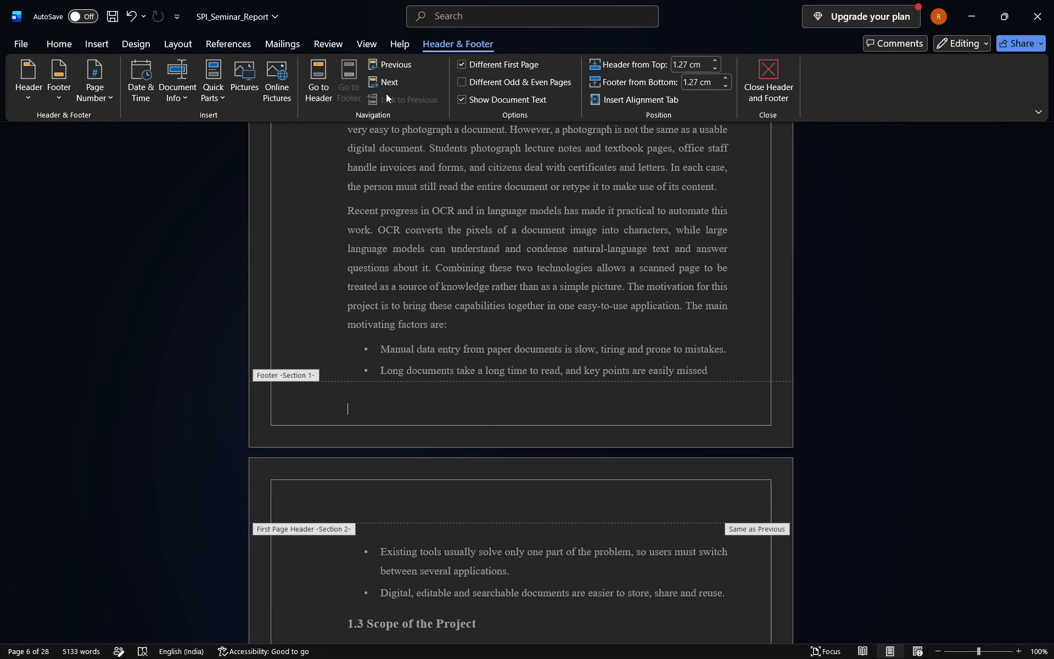
click(402, 99)
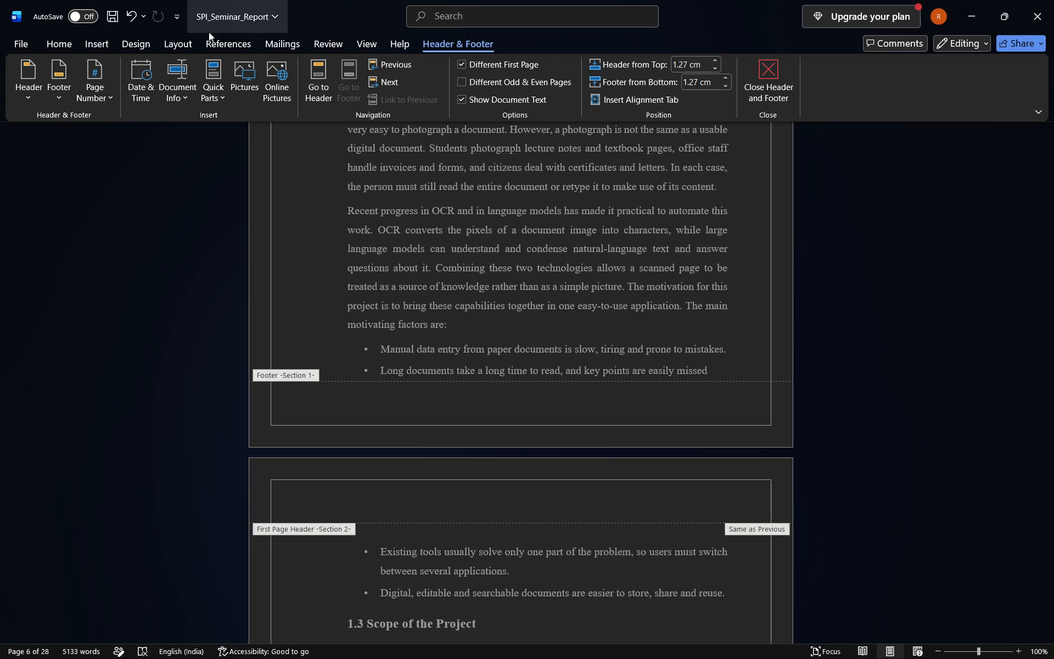
click(100, 43)
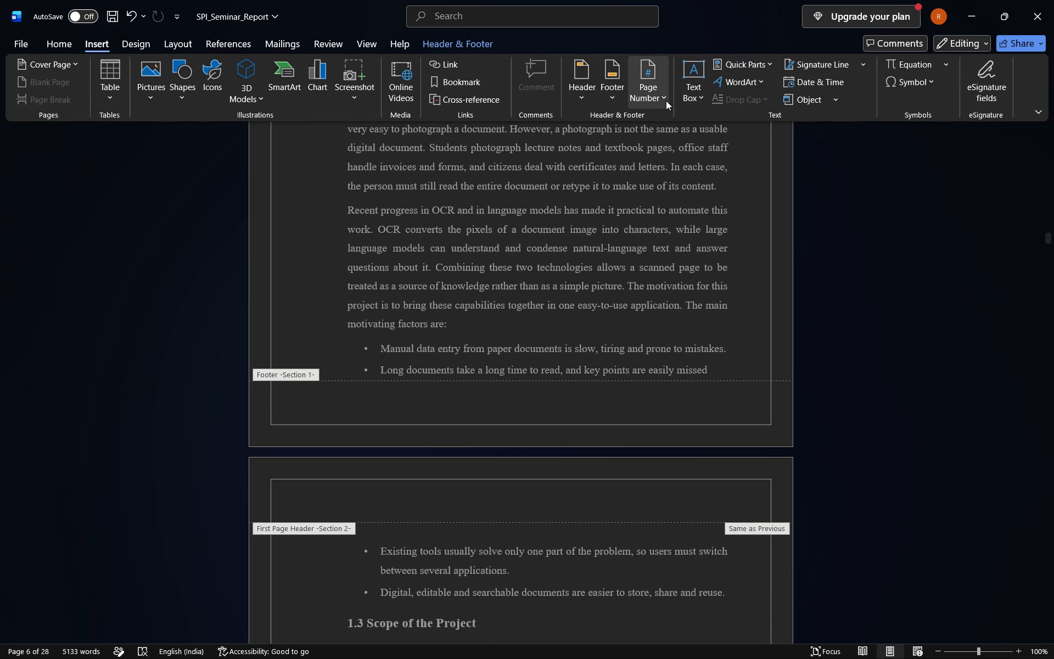
click(661, 90)
click(722, 197)
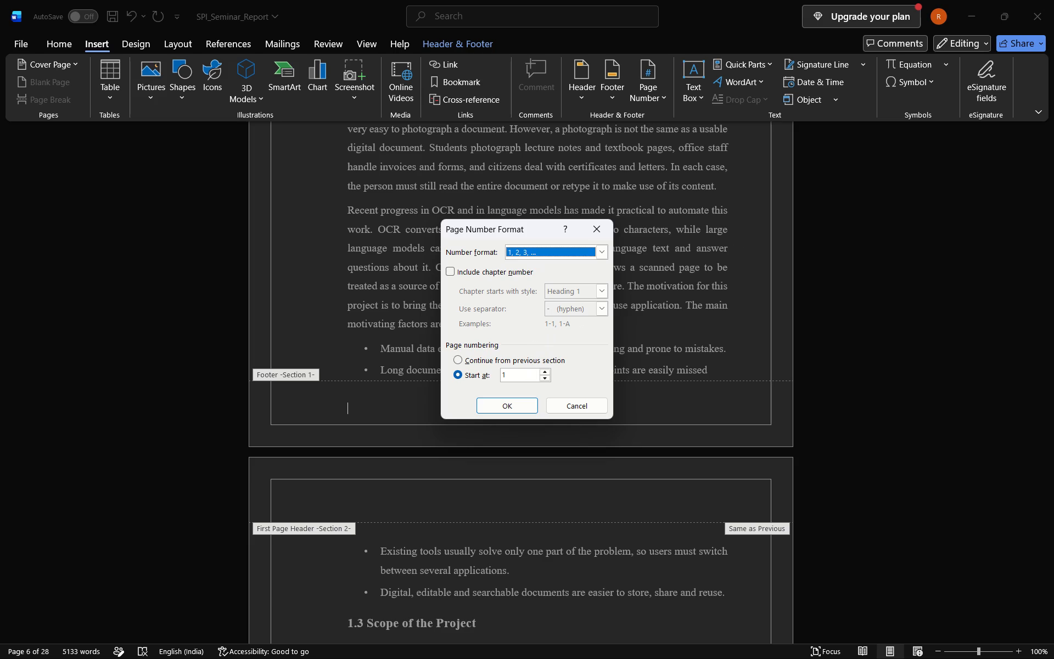
click(501, 410)
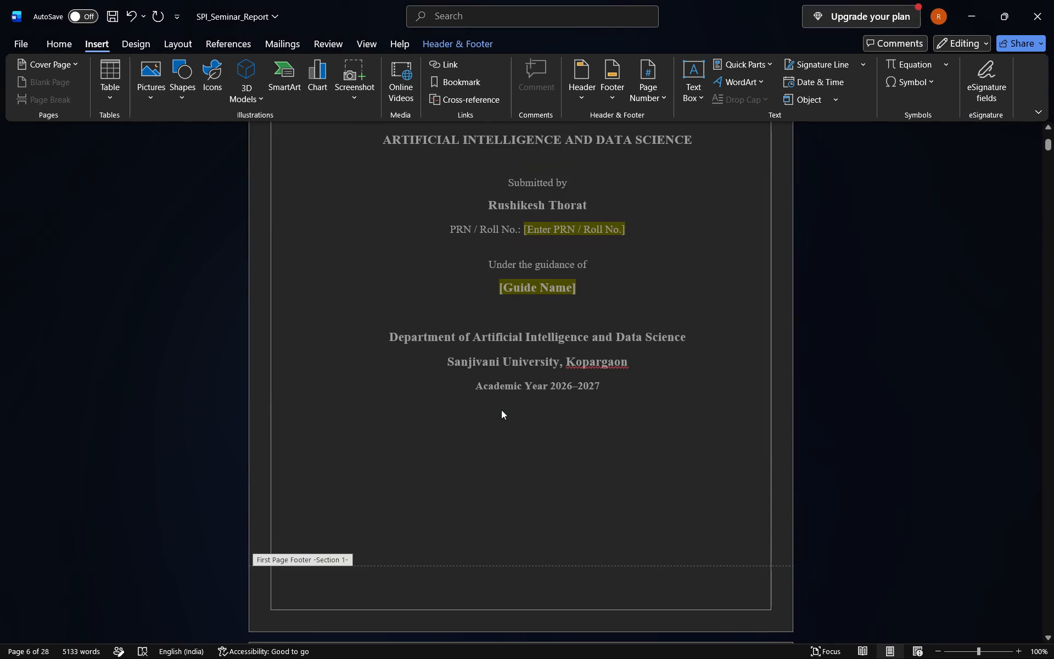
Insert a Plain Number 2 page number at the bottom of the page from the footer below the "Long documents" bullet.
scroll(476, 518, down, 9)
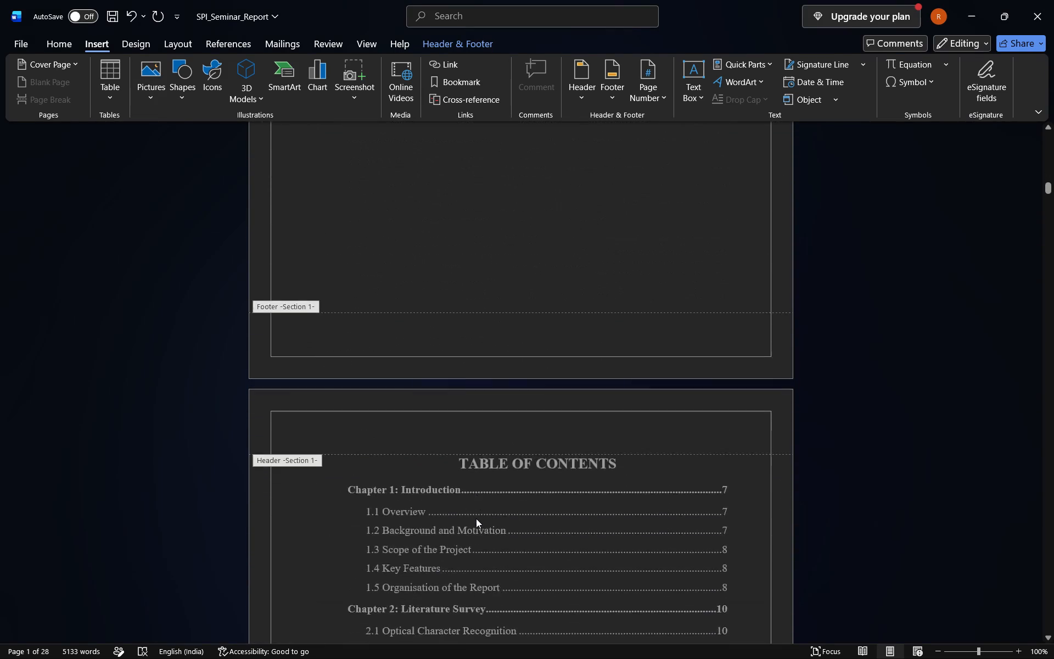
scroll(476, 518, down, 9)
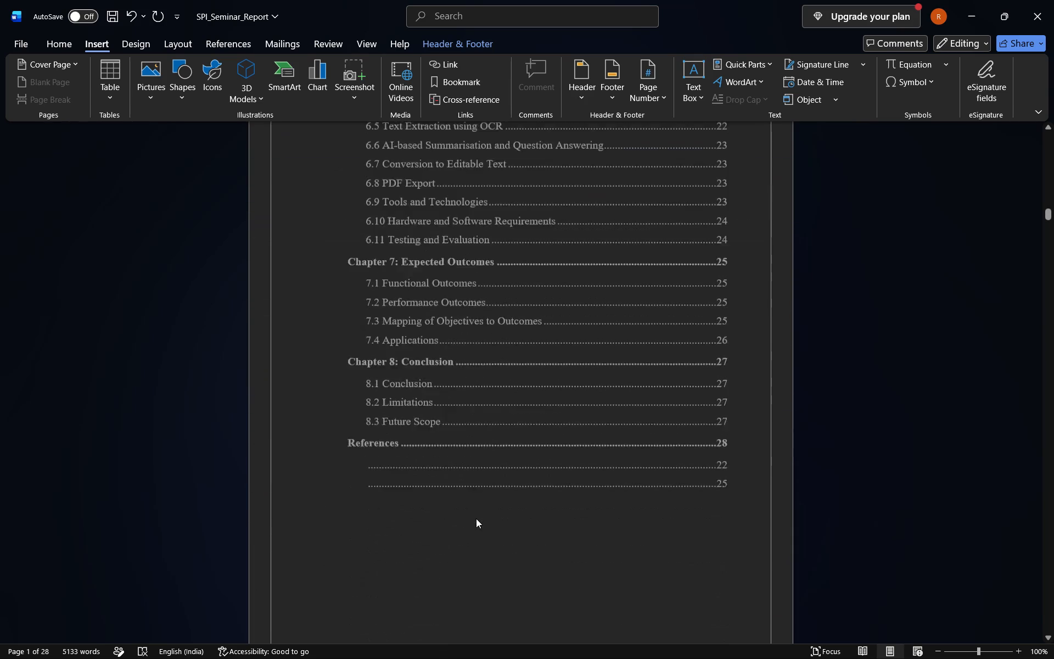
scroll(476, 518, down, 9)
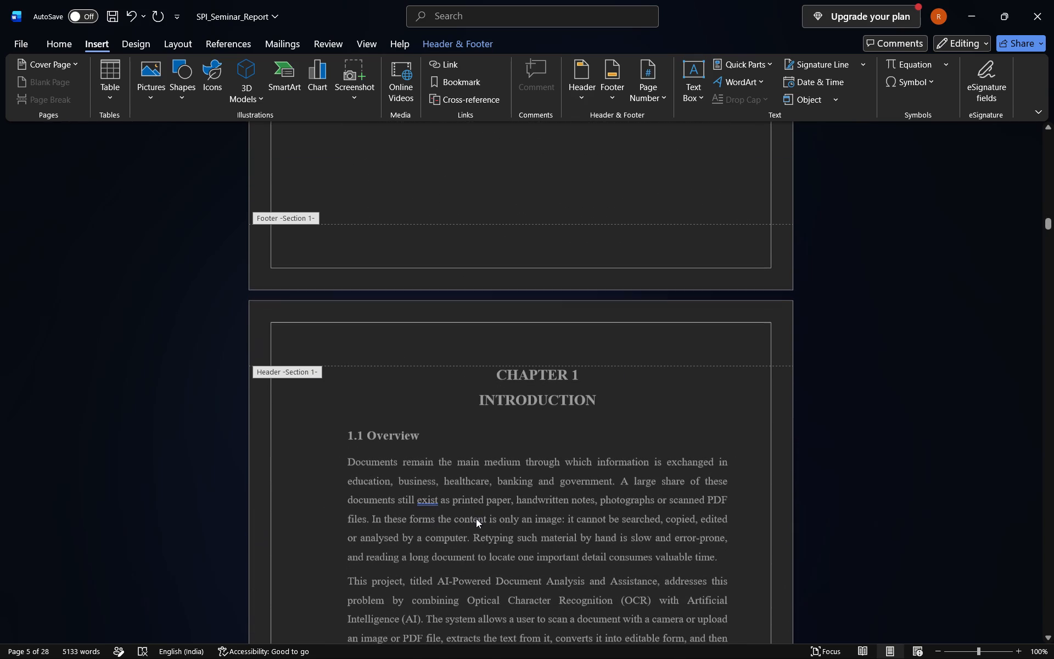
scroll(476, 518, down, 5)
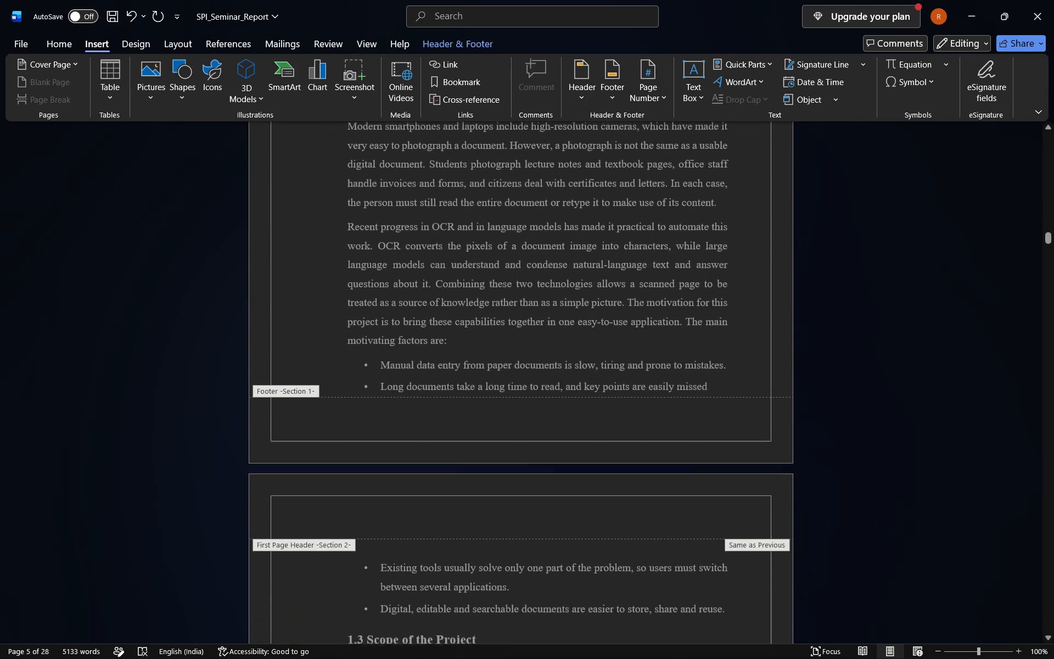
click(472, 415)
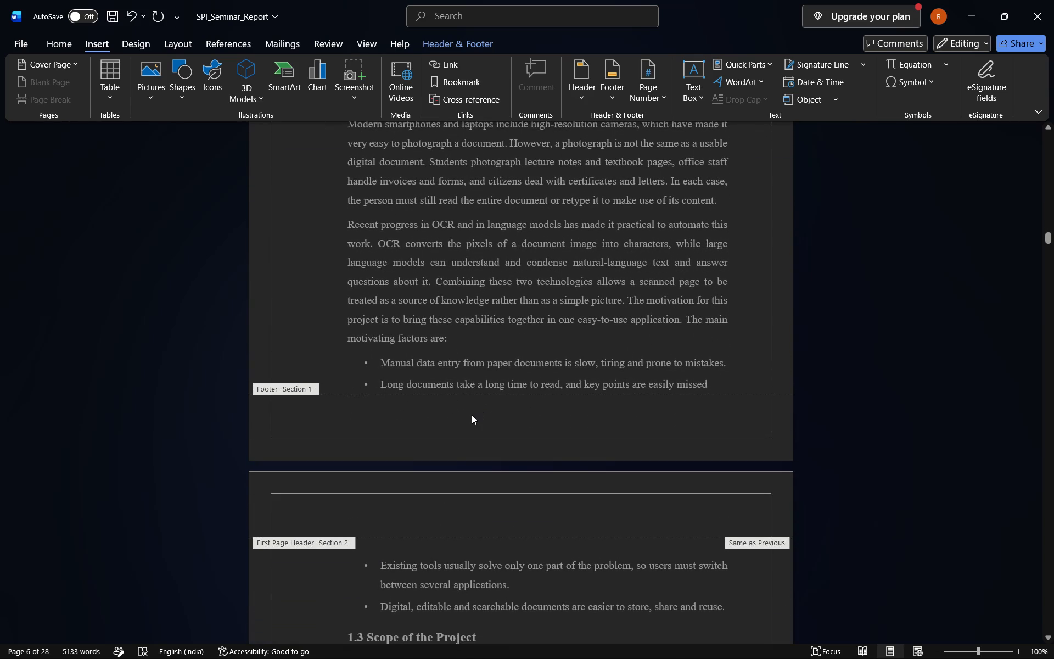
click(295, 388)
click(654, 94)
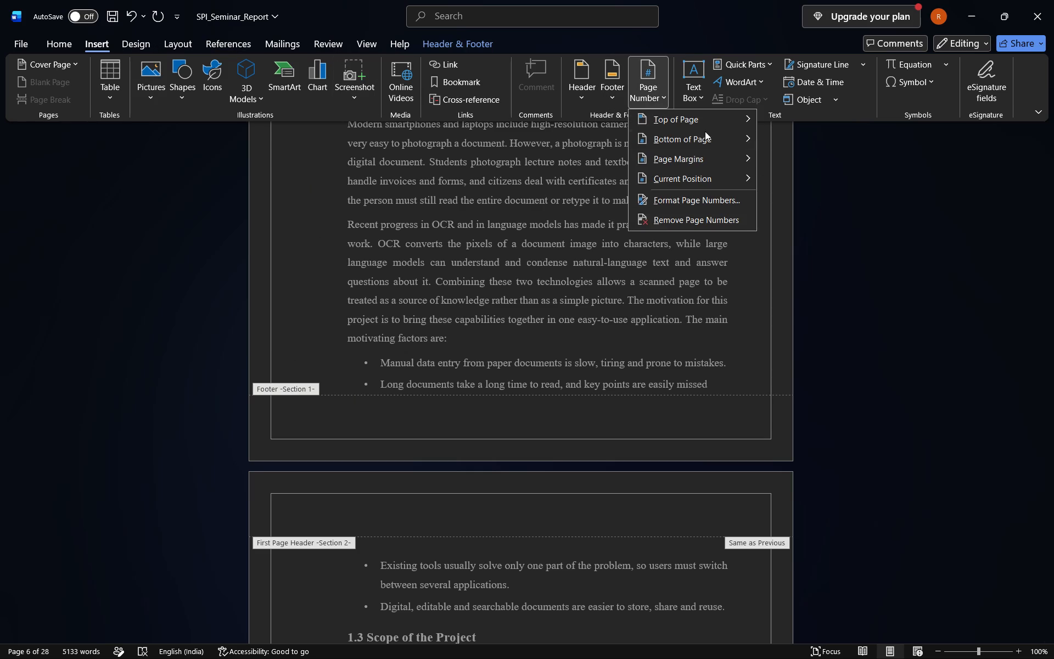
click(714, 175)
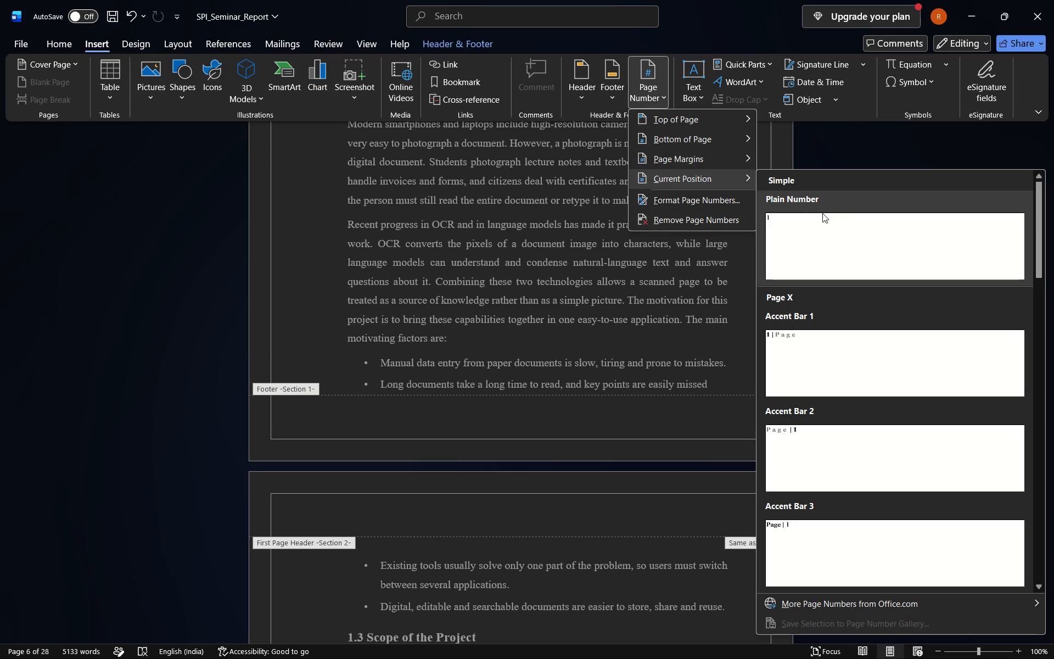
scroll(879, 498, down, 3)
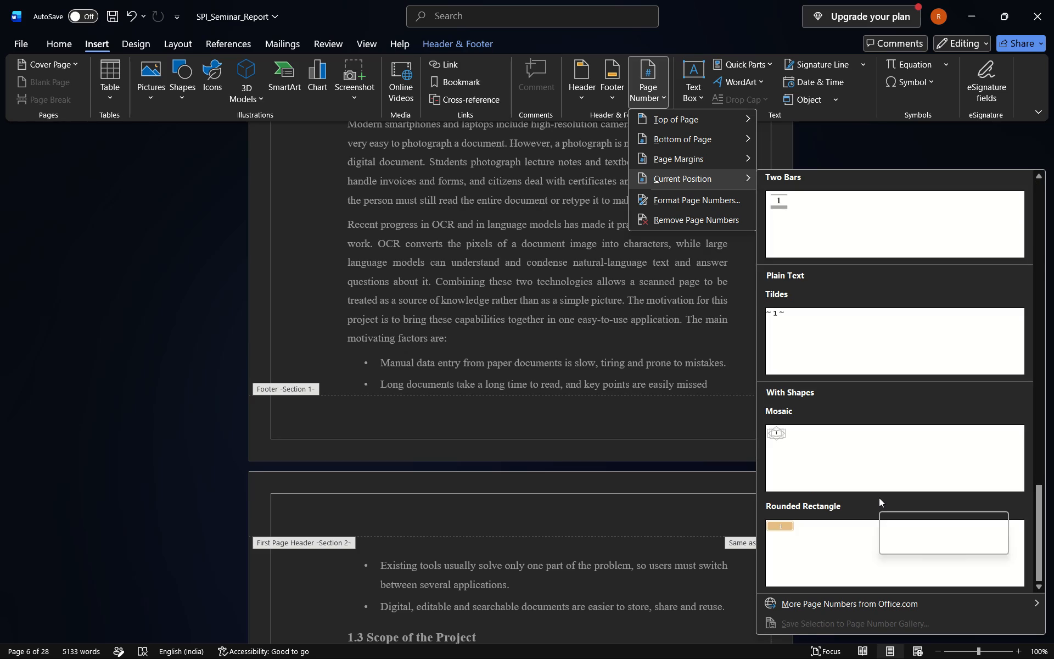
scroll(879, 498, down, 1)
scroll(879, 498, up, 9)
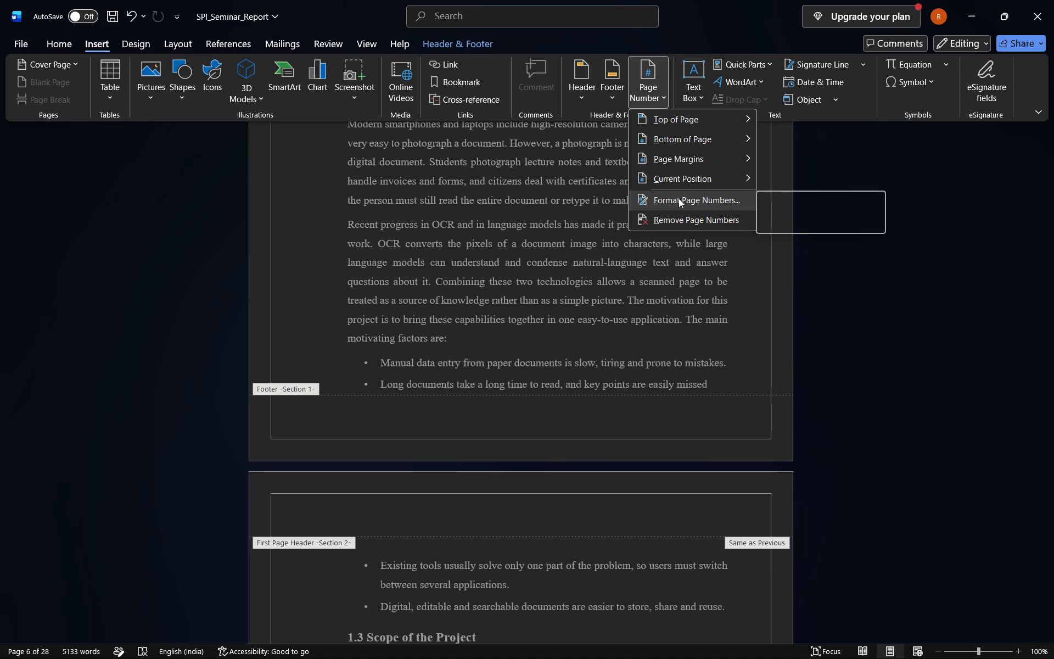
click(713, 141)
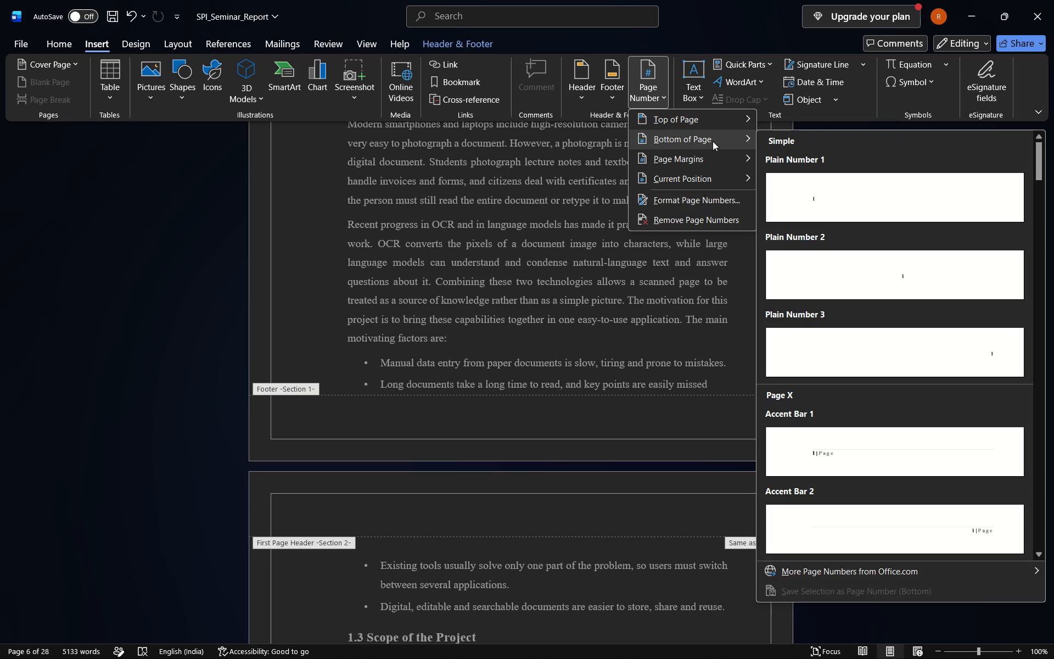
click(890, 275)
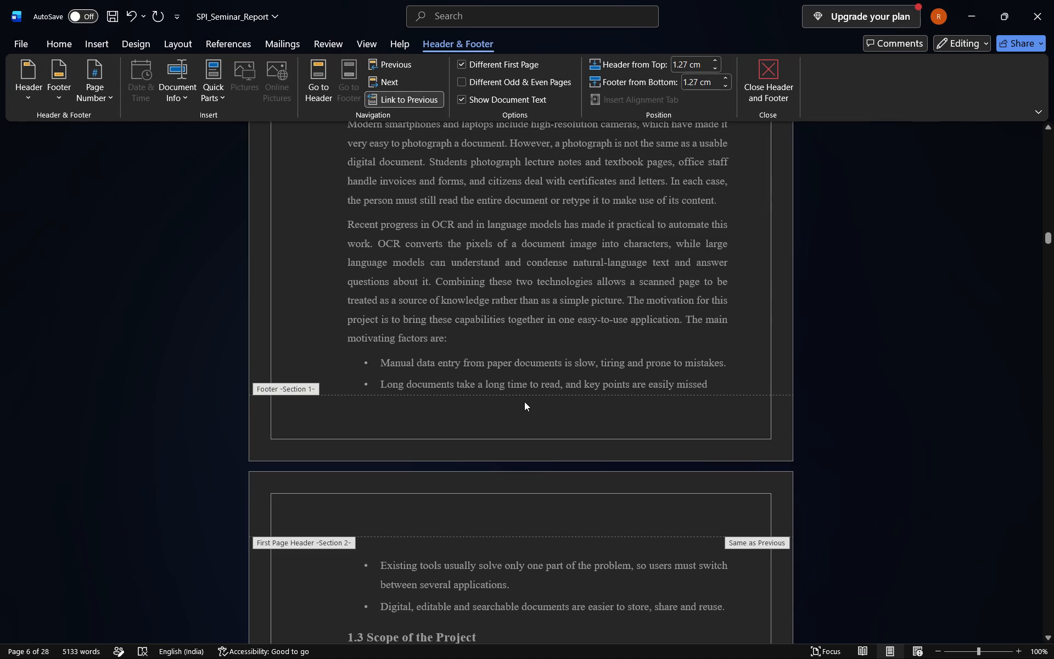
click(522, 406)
Check the footers on the Chapter 1 and Chapter 2 pages for the inserted page number.
scroll(562, 377, up, 2)
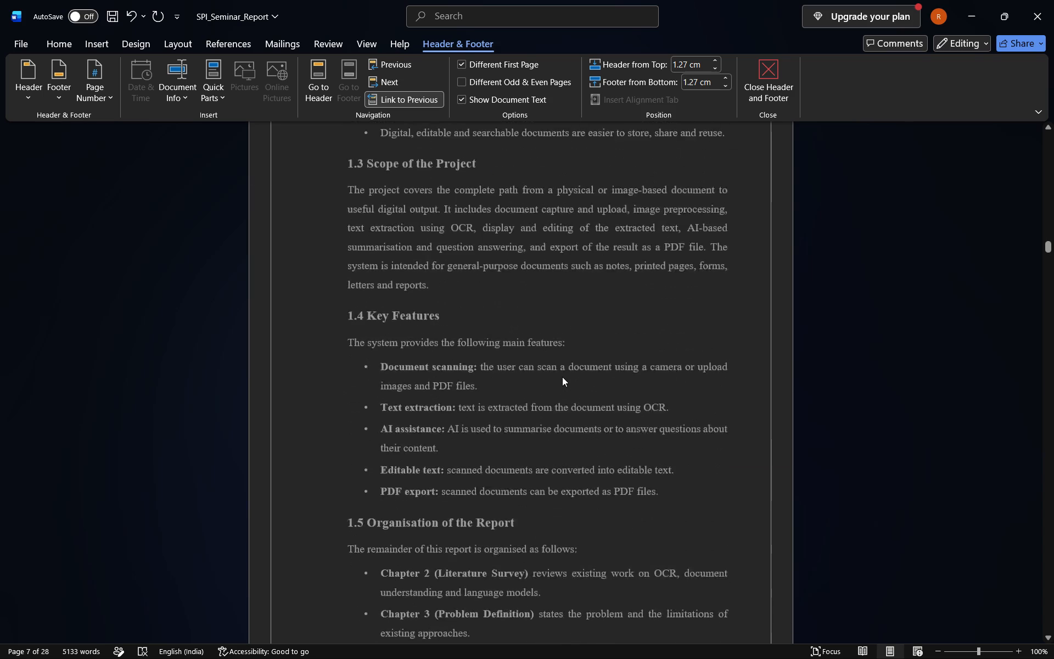
scroll(562, 377, up, 9)
scroll(562, 377, down, 8)
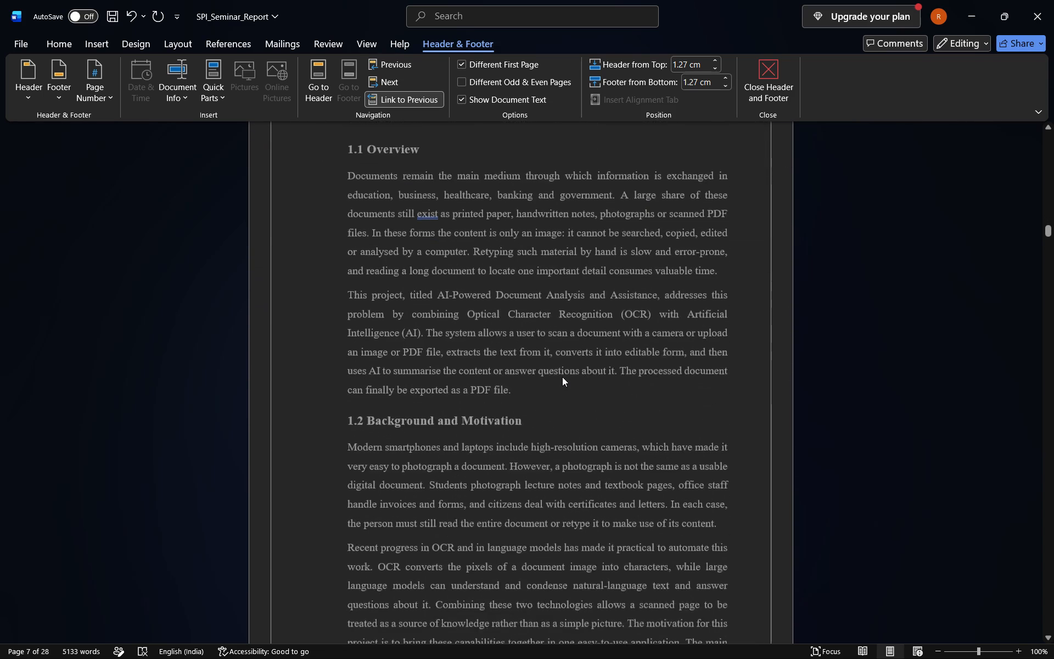
scroll(562, 377, down, 8)
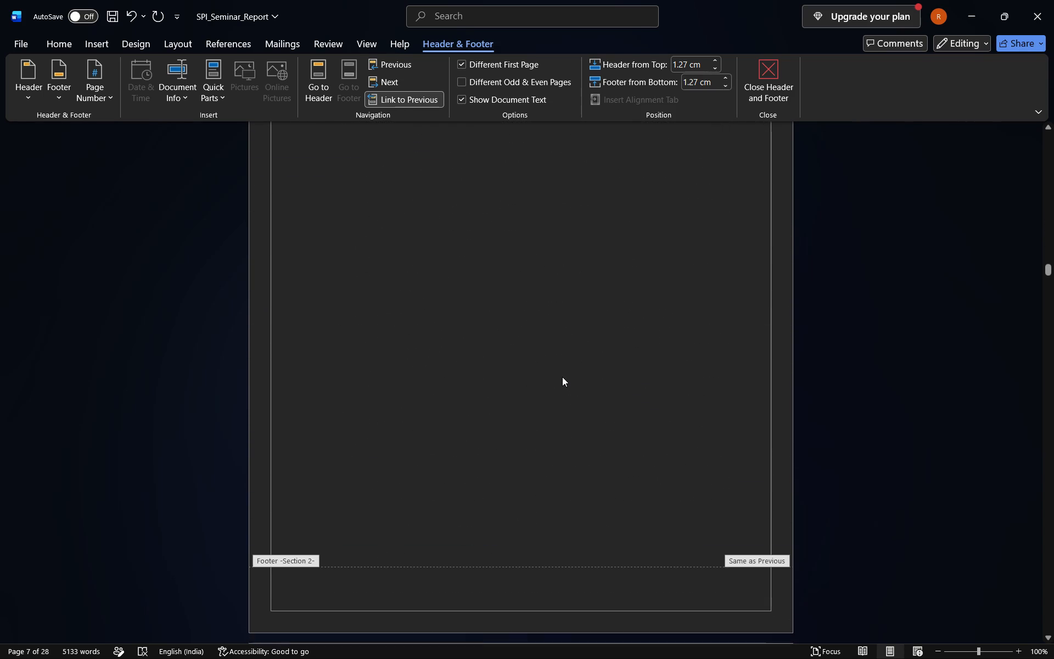
scroll(562, 377, down, 7)
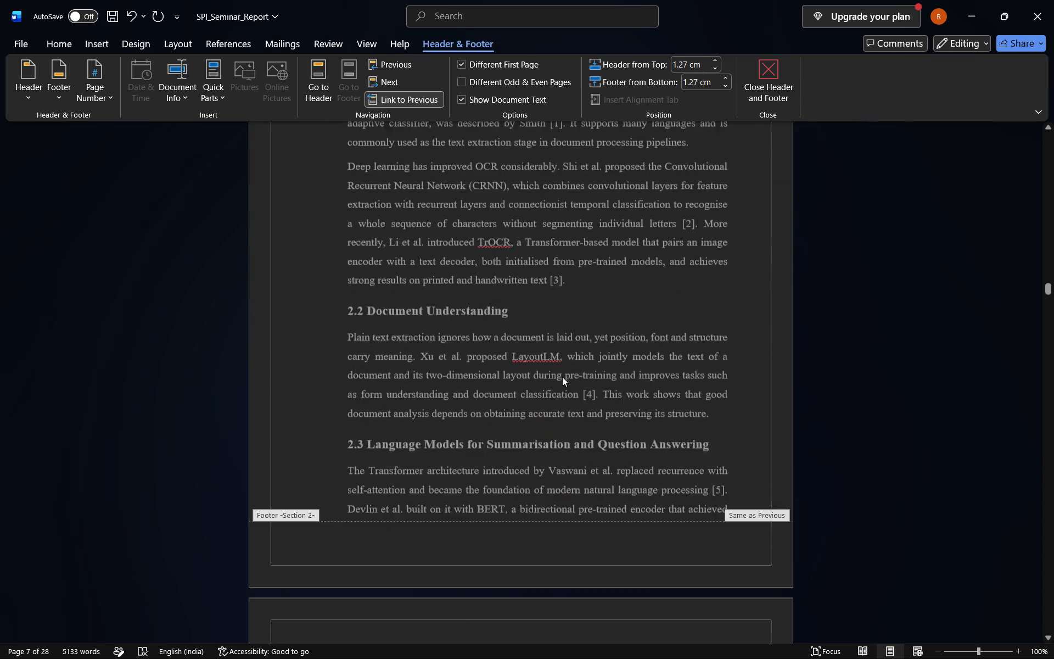
scroll(562, 377, down, 1)
scroll(562, 377, up, 6)
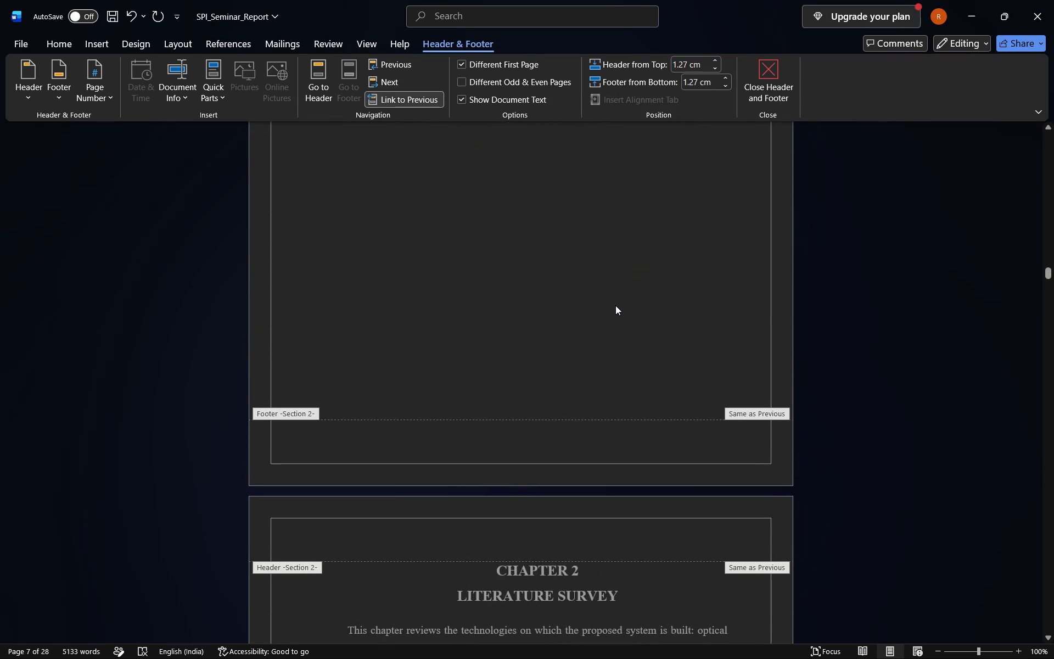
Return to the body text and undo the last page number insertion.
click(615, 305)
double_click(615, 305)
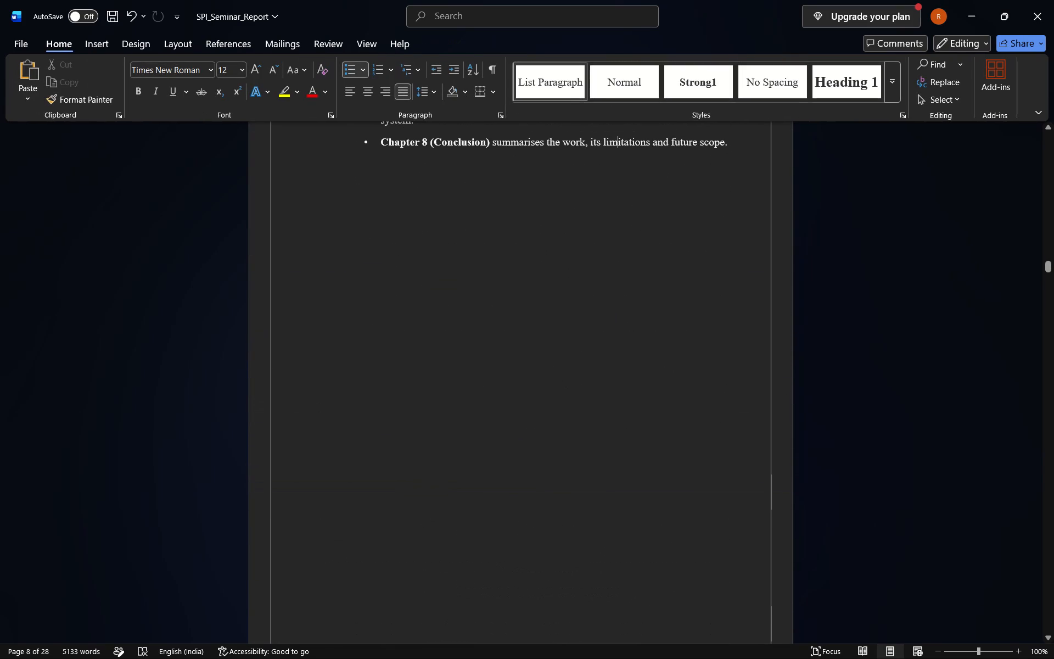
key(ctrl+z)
Review the page layout of Chapter 1 from section 1.2 to the chapter list in section 1.5.
scroll(615, 305, up, 4)
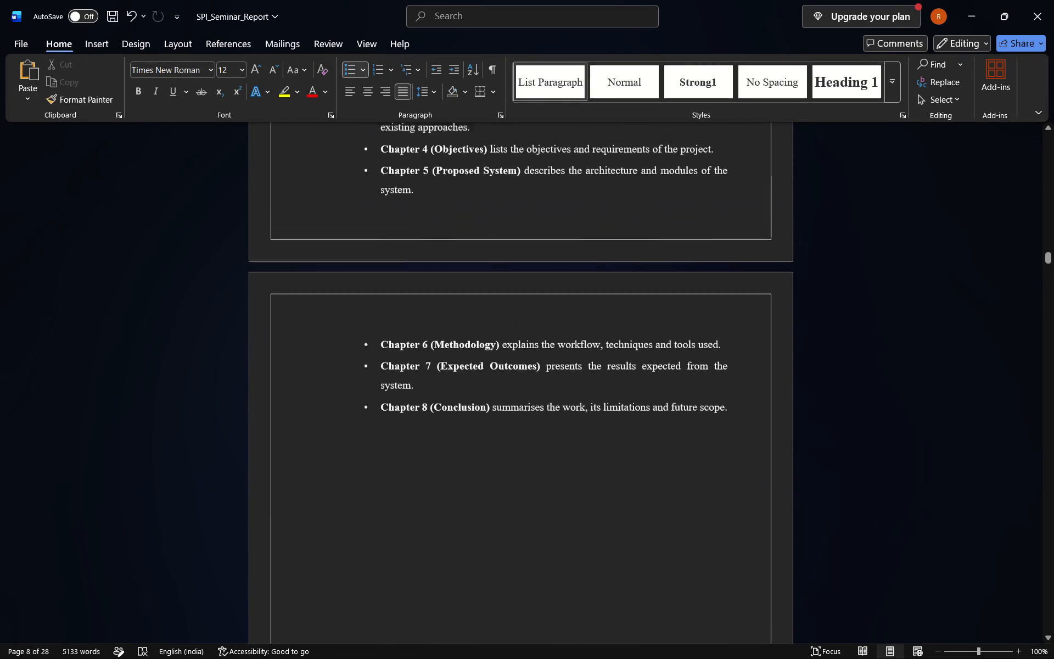
scroll(615, 305, up, 8)
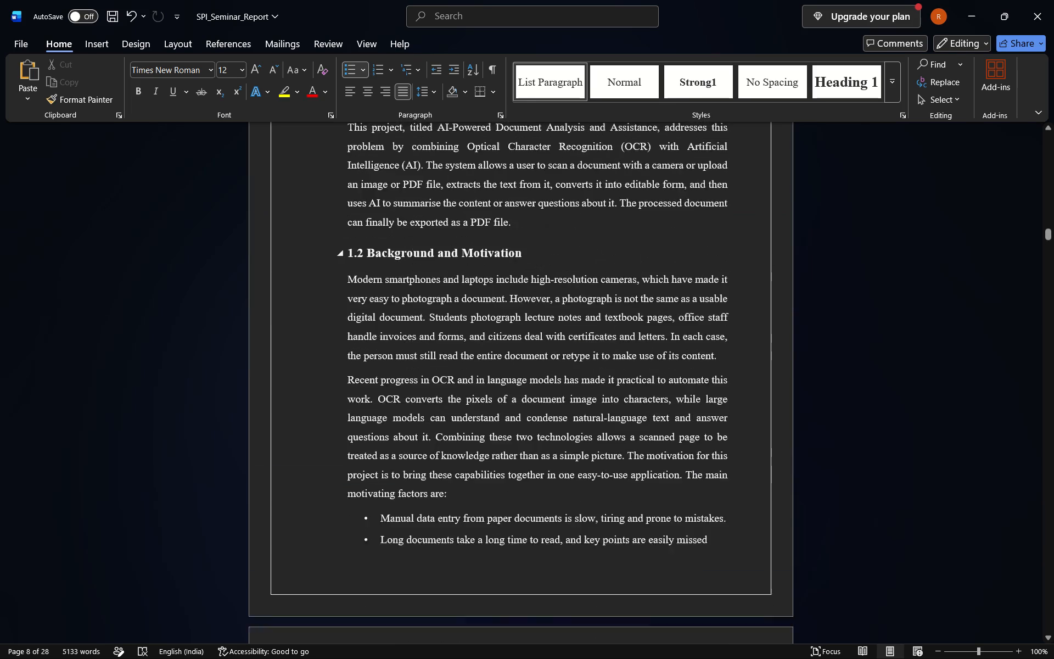
scroll(615, 305, up, 2)
scroll(615, 305, down, 4)
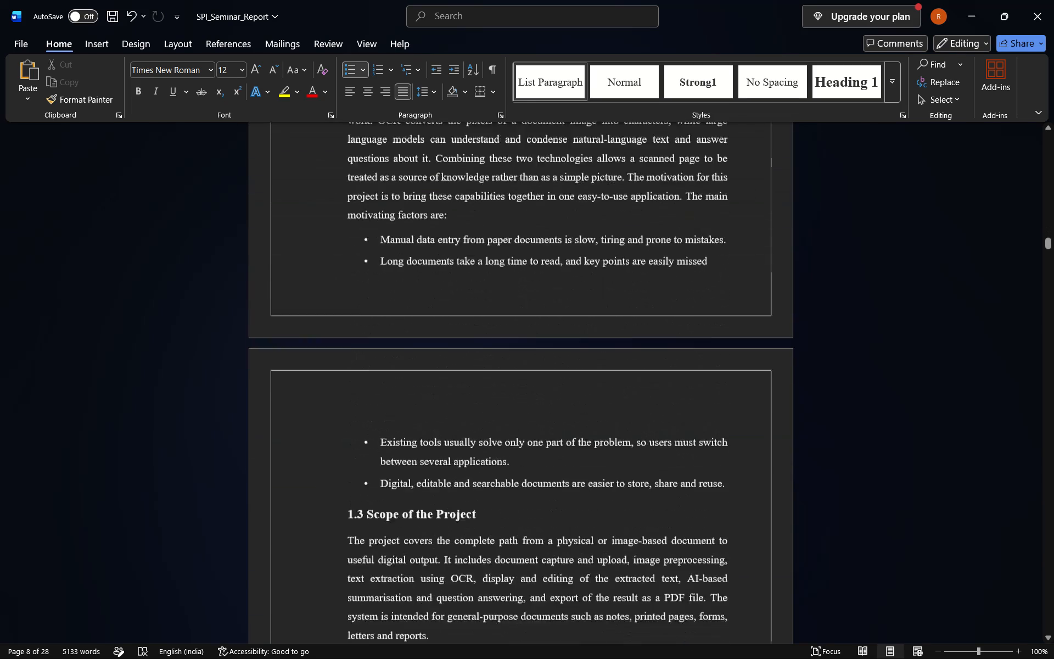
scroll(615, 305, down, 6)
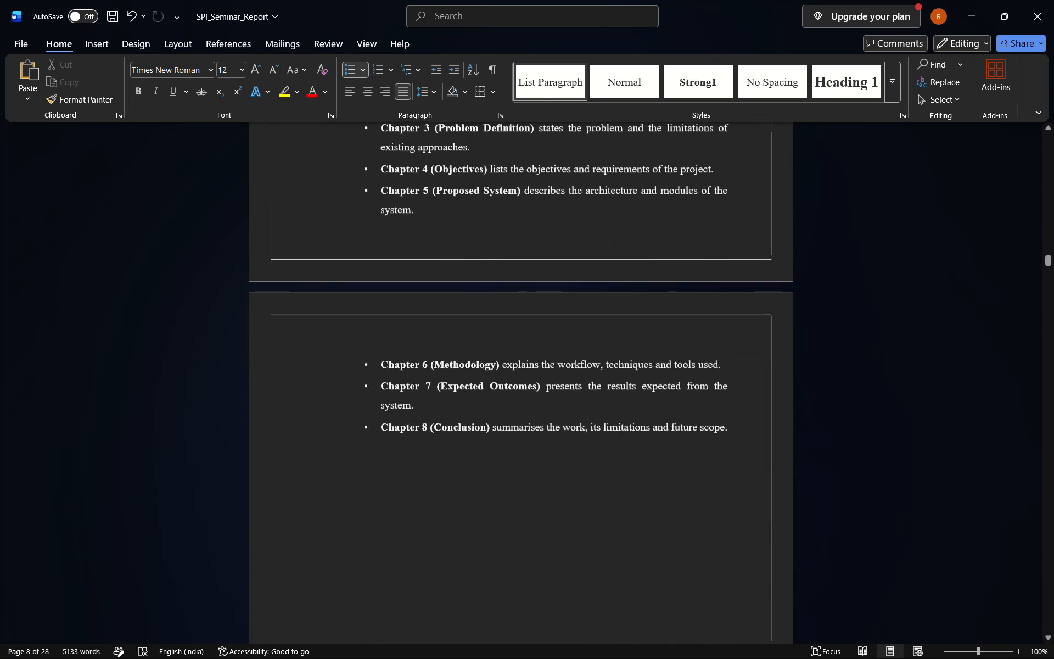
scroll(615, 305, up, 1)
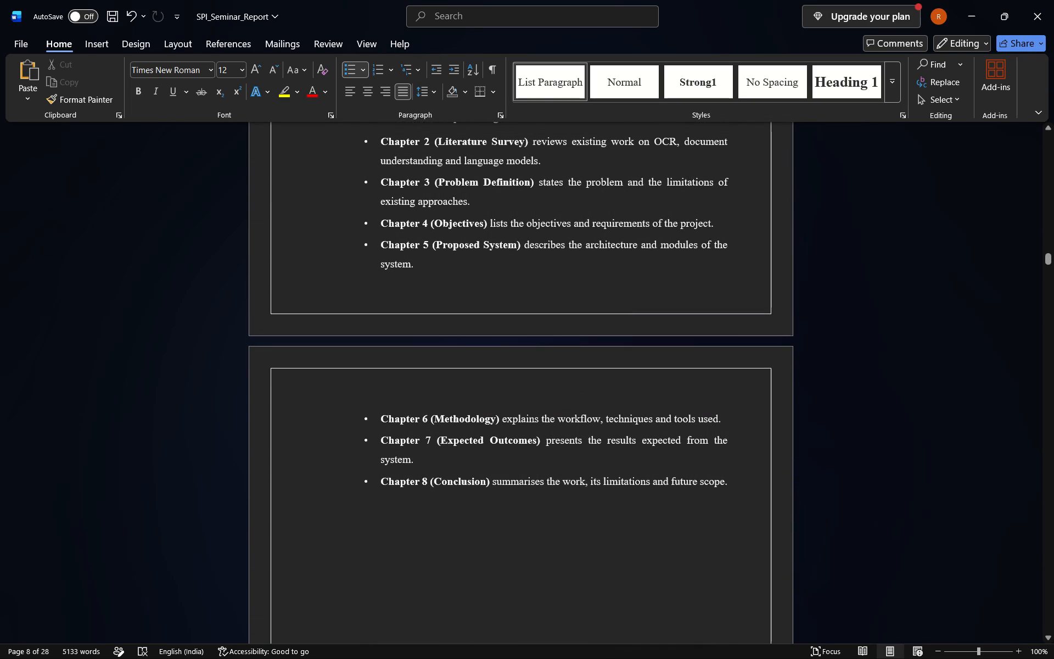
In section 1.5, delete the Chapter 6 and 7 bullets and the Chapter 8 bullet's marker and text before "future scope.".
drag(668, 528, 364, 417)
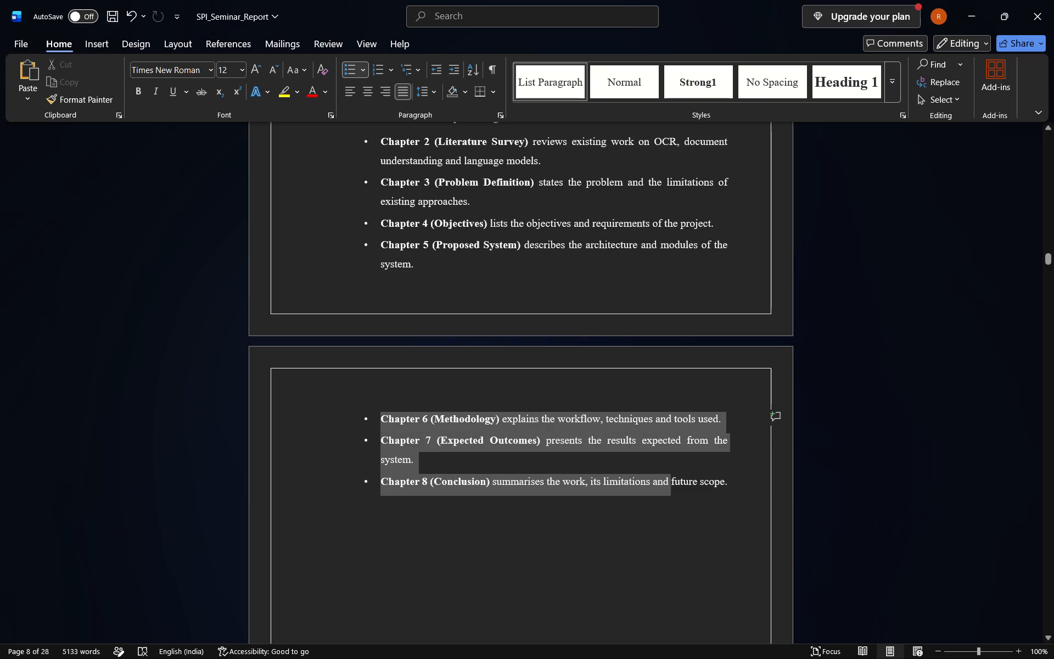
drag(364, 417, 363, 417)
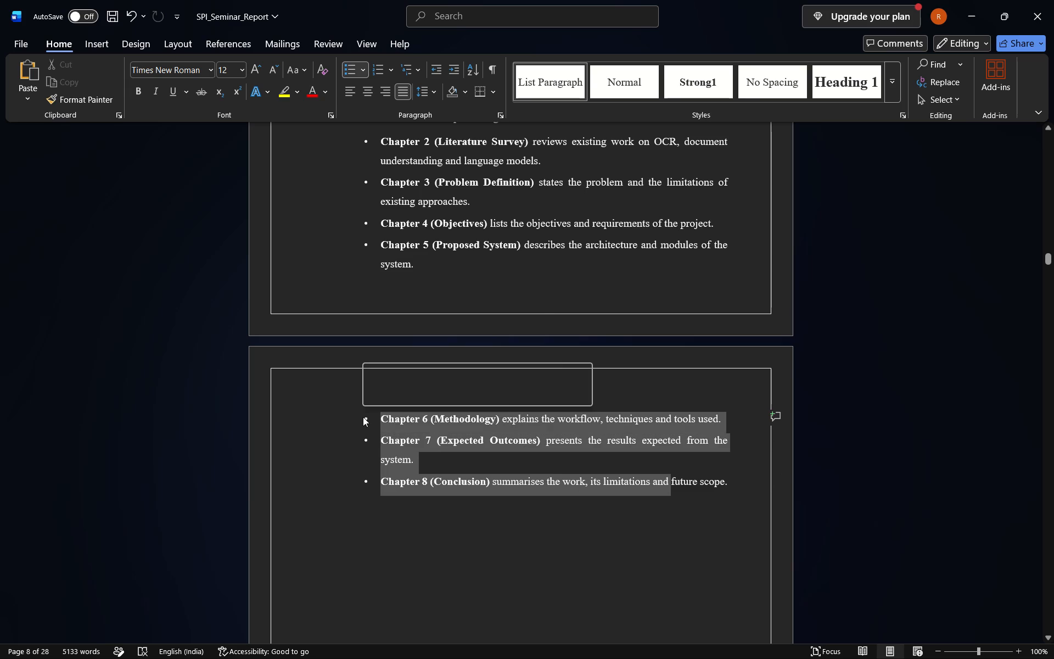
scroll(540, 303, up, 6)
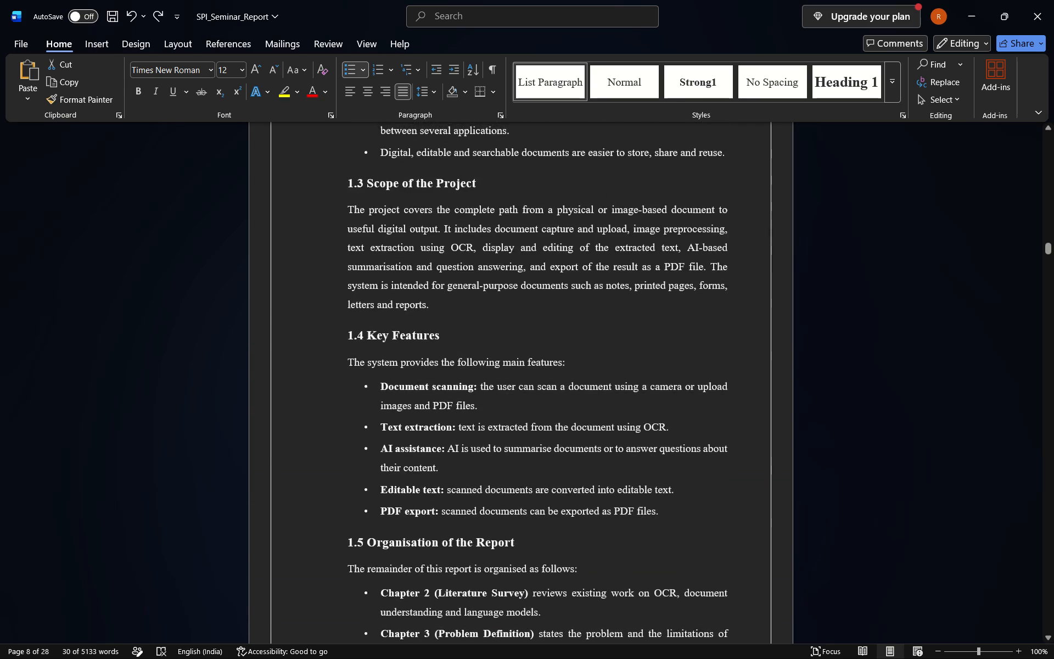
scroll(540, 303, up, 5)
scroll(540, 303, down, 1)
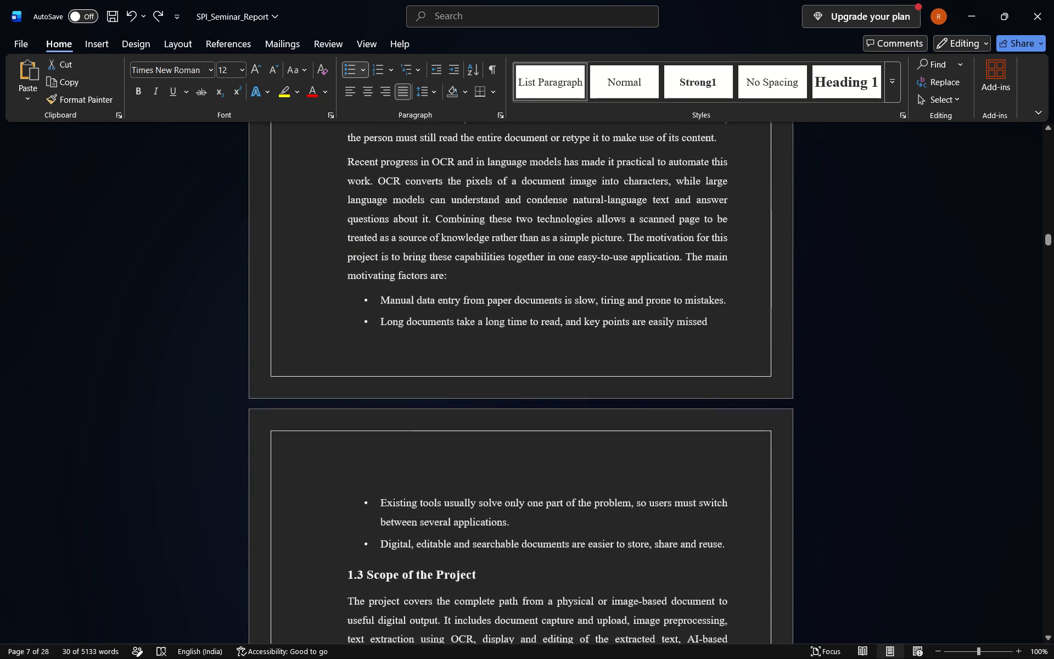
scroll(540, 303, down, 6)
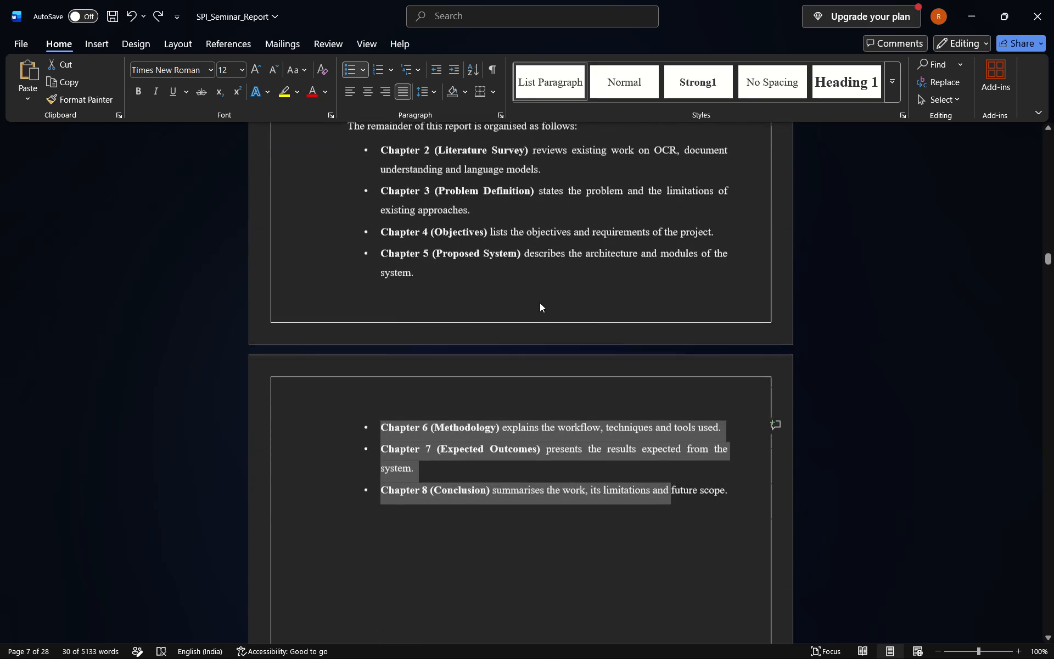
key(BackSpace)
key(BackSpace)
Delete the leftover "future scope." text and the emptied paragraph after the Chapter 5 bullet, removing the nearly blank page before Chapter 2.
key(Right)
key(Right)
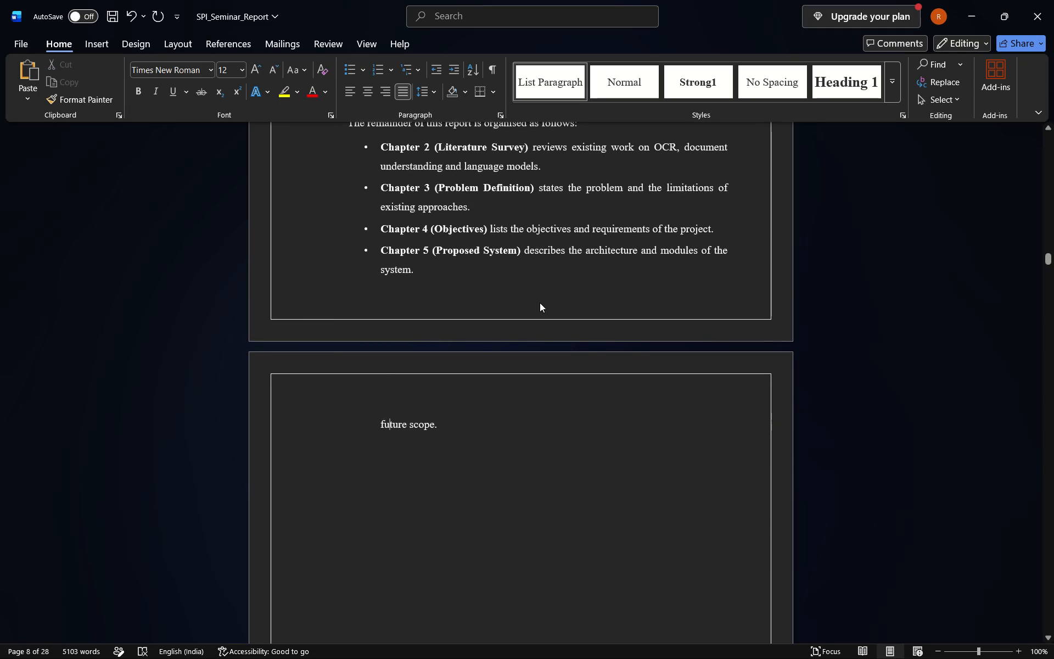
key(Right)
key(Right)
key(Right)
key(Right)
key(Right)
key(Right)
key(Right)
key(Right)
key(Right)
key(Right)
key(Right)
key(Right)
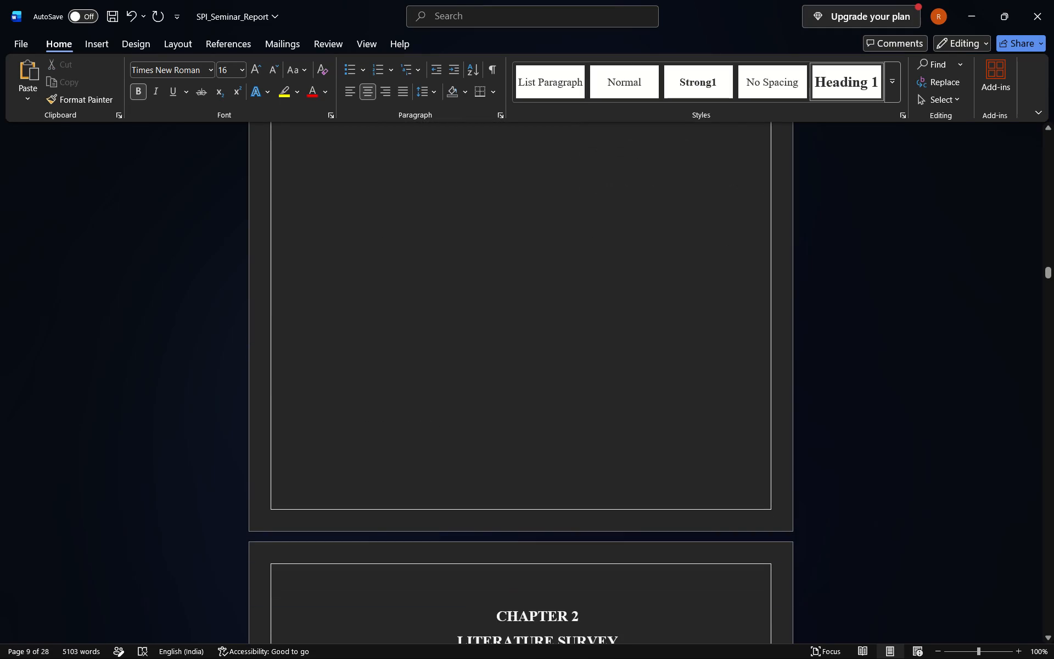
key(Left)
key(BackSpace)
key(BackSpace)
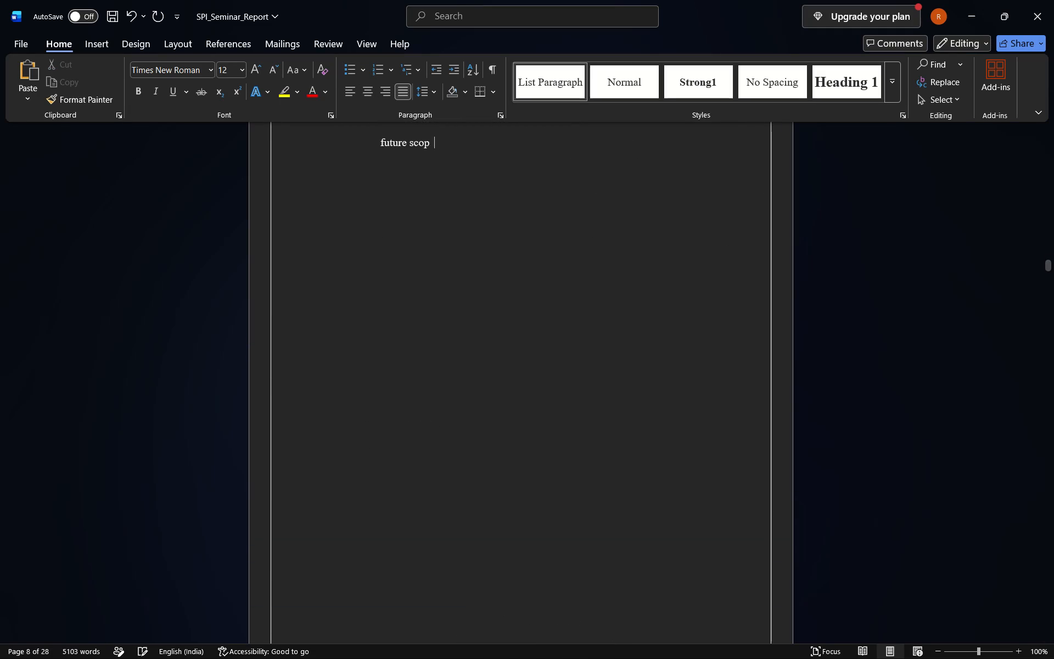
key(BackSpace)
key(BackSpace)
key(BackSpace)
key(BackSpace)
key(BackSpace)
key(BackSpace)
key(BackSpace)
key(BackSpace)
key(BackSpace)
key(BackSpace)
key(BackSpace)
key(BackSpace)
key(BackSpace)
key(BackSpace)
Review the page layout of Chapter 2, checking how Tables 2.1 and 2.2 and sections 2.3 to 2.7 fall across pages.
scroll(618, 333, up, 1)
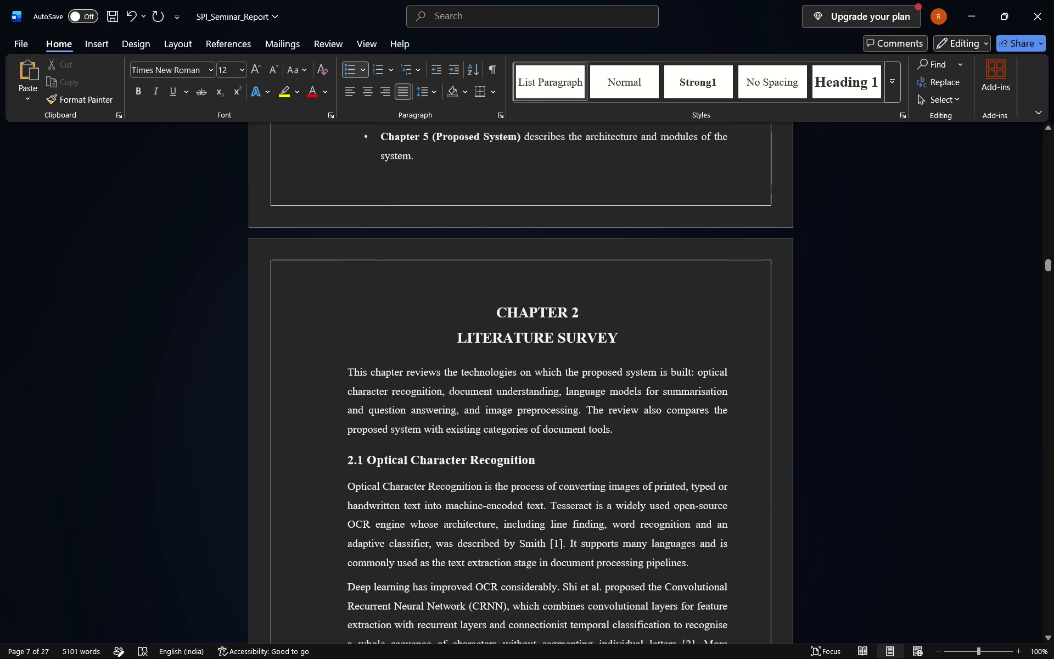
scroll(618, 333, up, 2)
scroll(618, 333, down, 11)
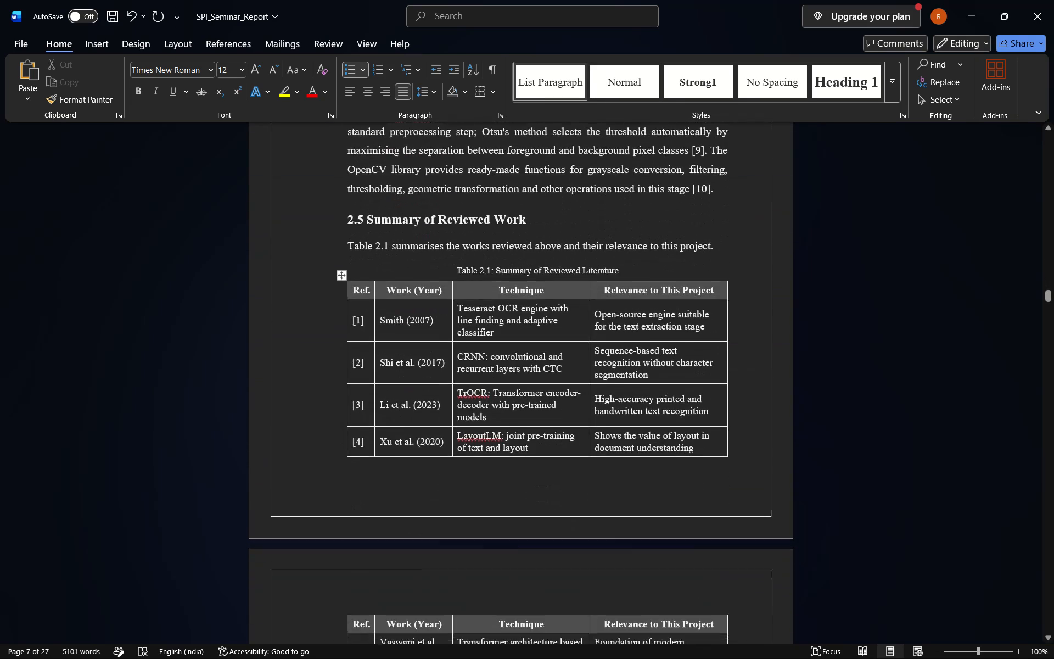
scroll(618, 333, down, 1)
scroll(497, 380, down, 1)
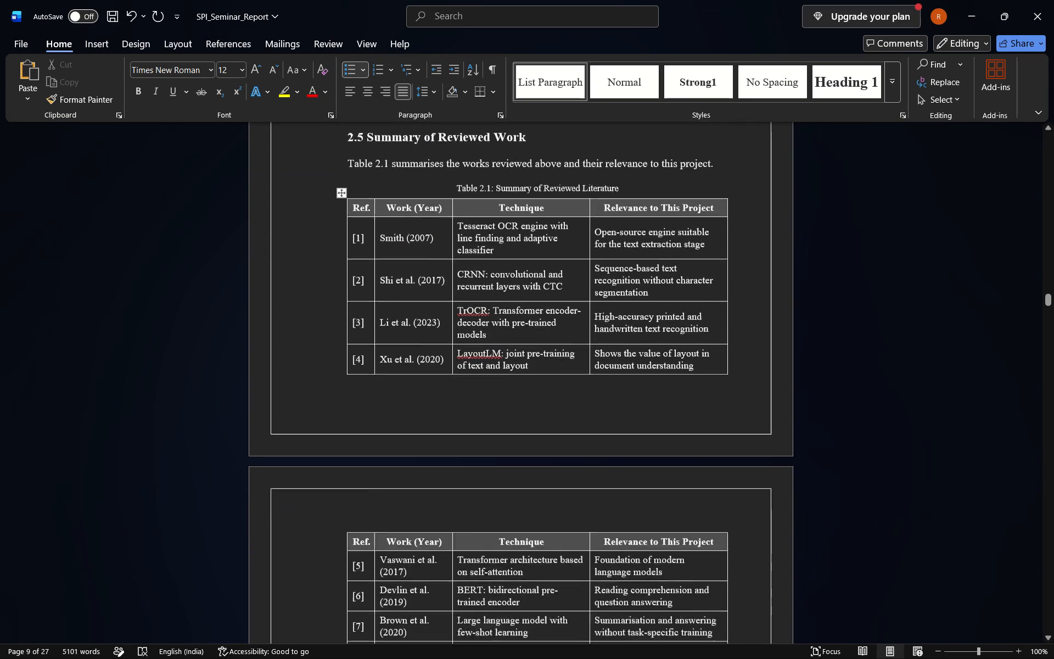
scroll(497, 380, down, 1)
scroll(497, 380, up, 2)
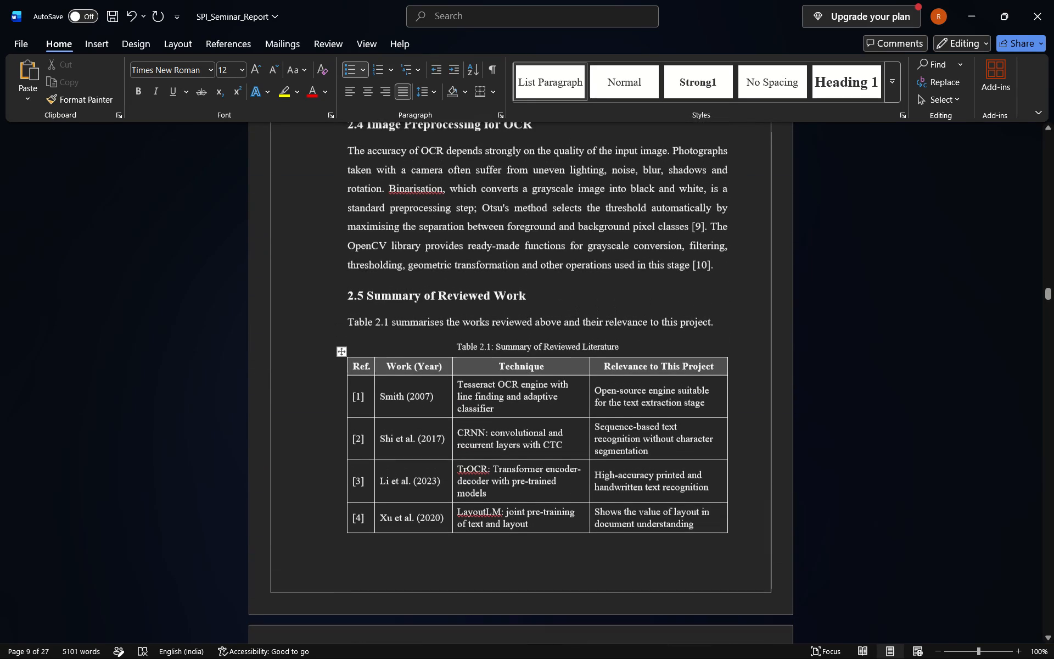
scroll(497, 380, up, 1)
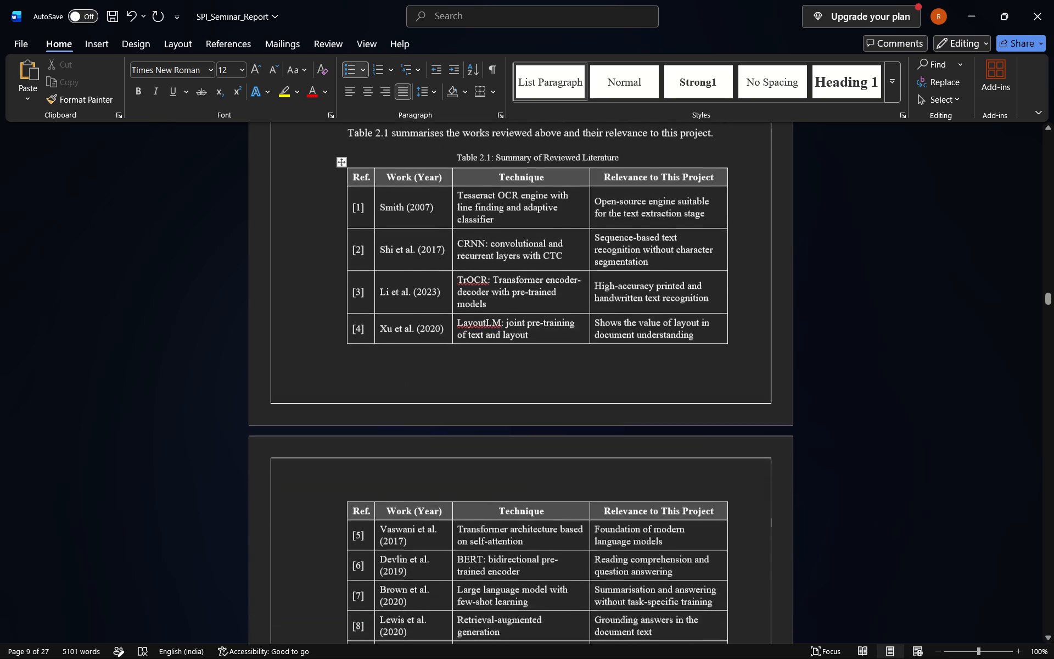
scroll(497, 380, up, 4)
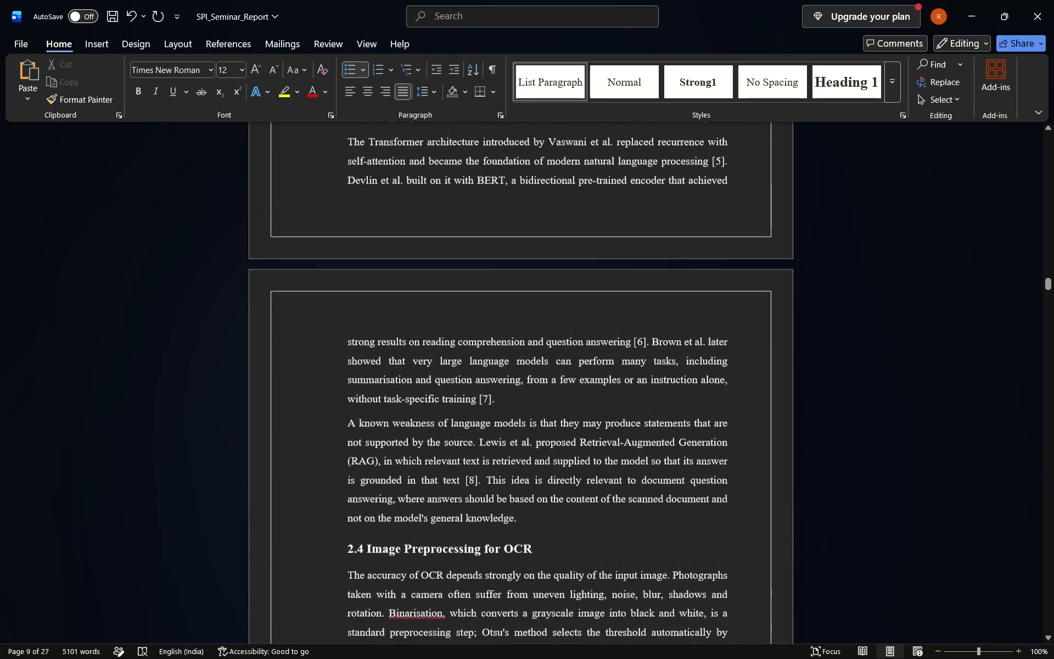
scroll(497, 380, up, 1)
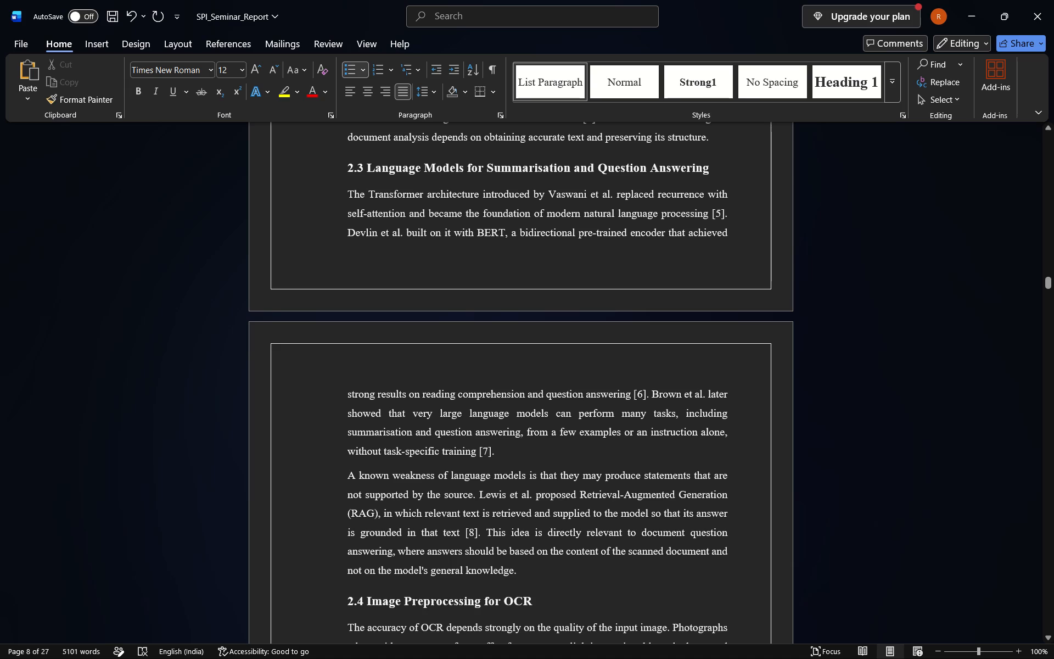
scroll(503, 456, down, 6)
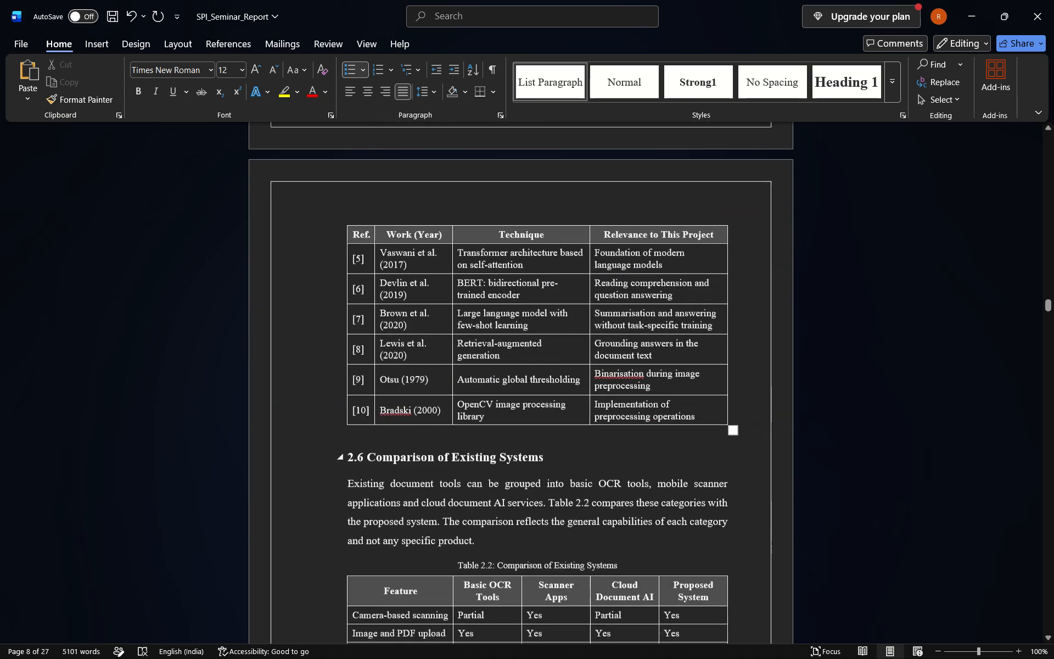
scroll(503, 456, up, 1)
scroll(503, 456, down, 1)
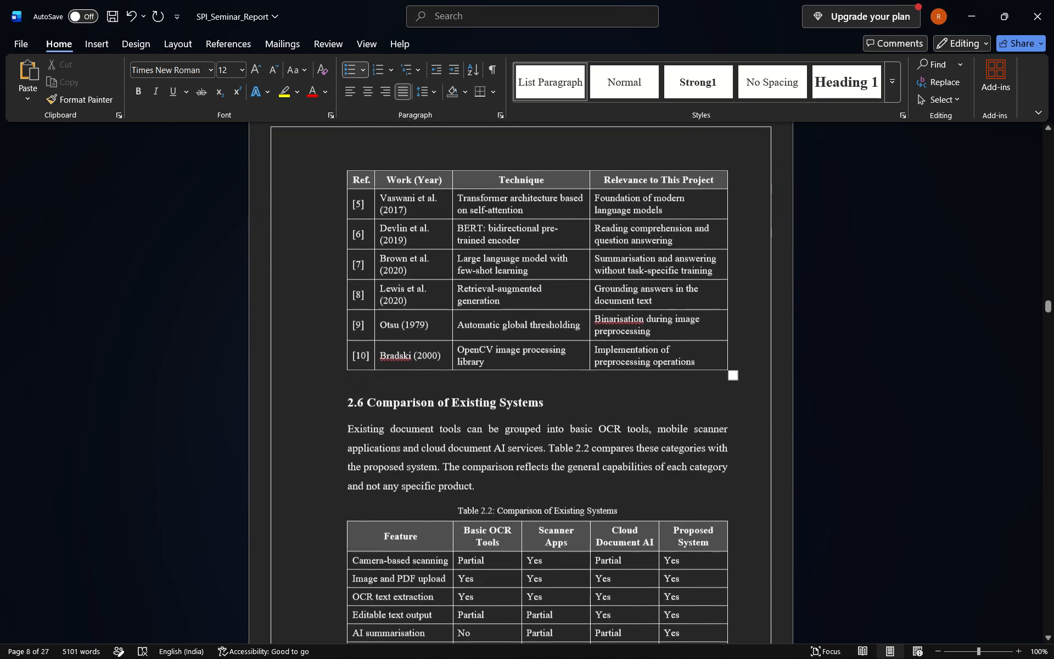
scroll(503, 456, down, 3)
scroll(503, 456, up, 1)
scroll(503, 456, down, 1)
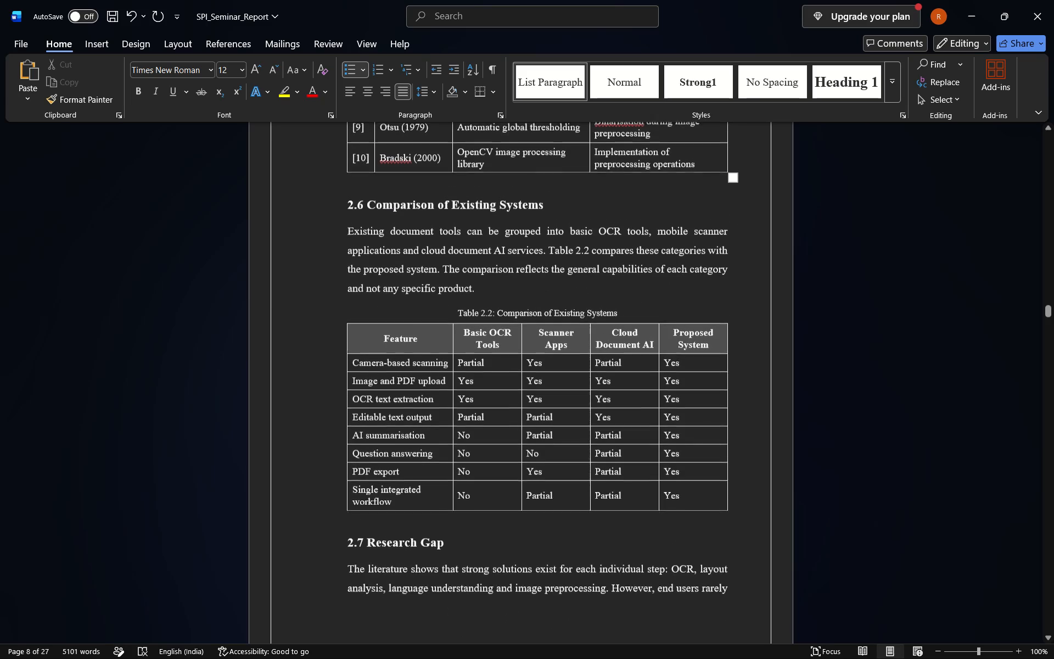
scroll(503, 456, down, 1)
scroll(503, 456, up, 1)
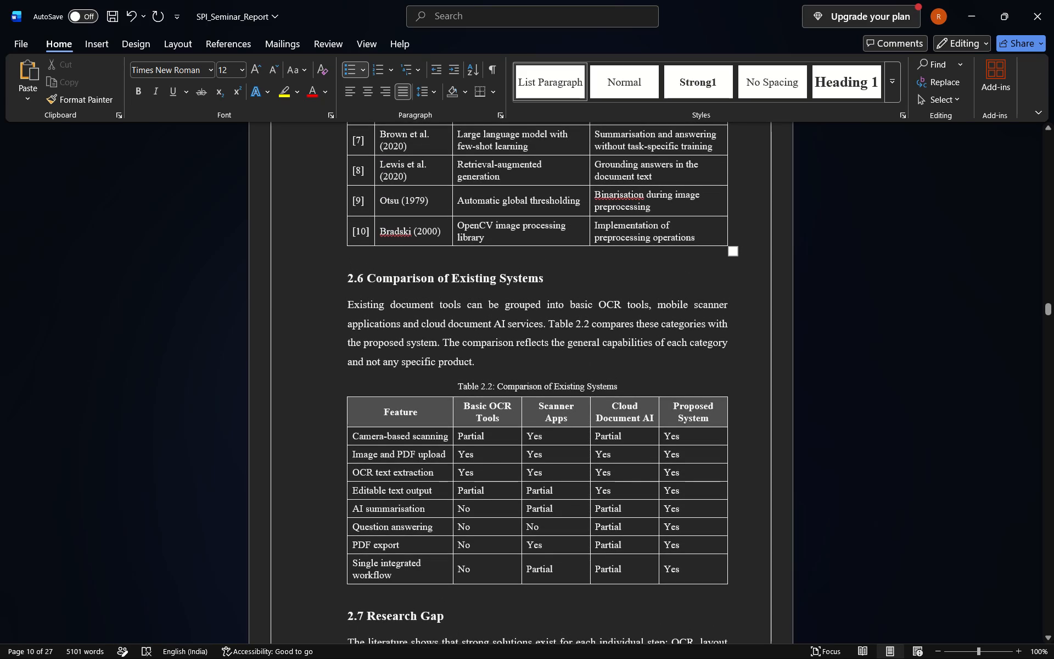
scroll(503, 456, up, 1)
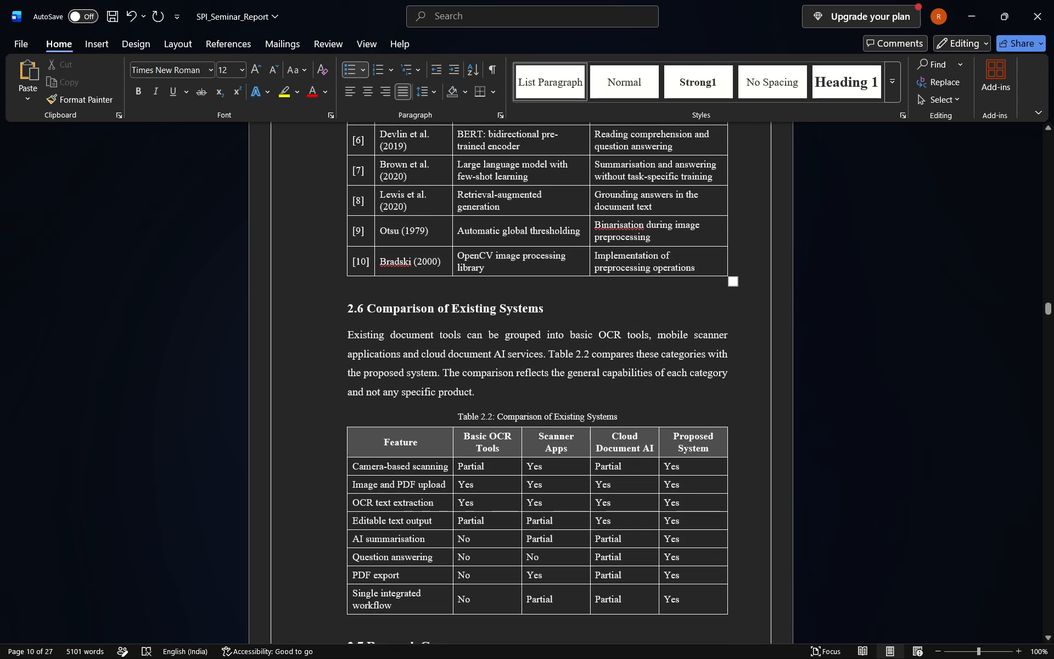
In section 2.3, delete the whole last paragraph beginning "A known weakness of language models", just before heading 2.4.
scroll(516, 381, up, 3)
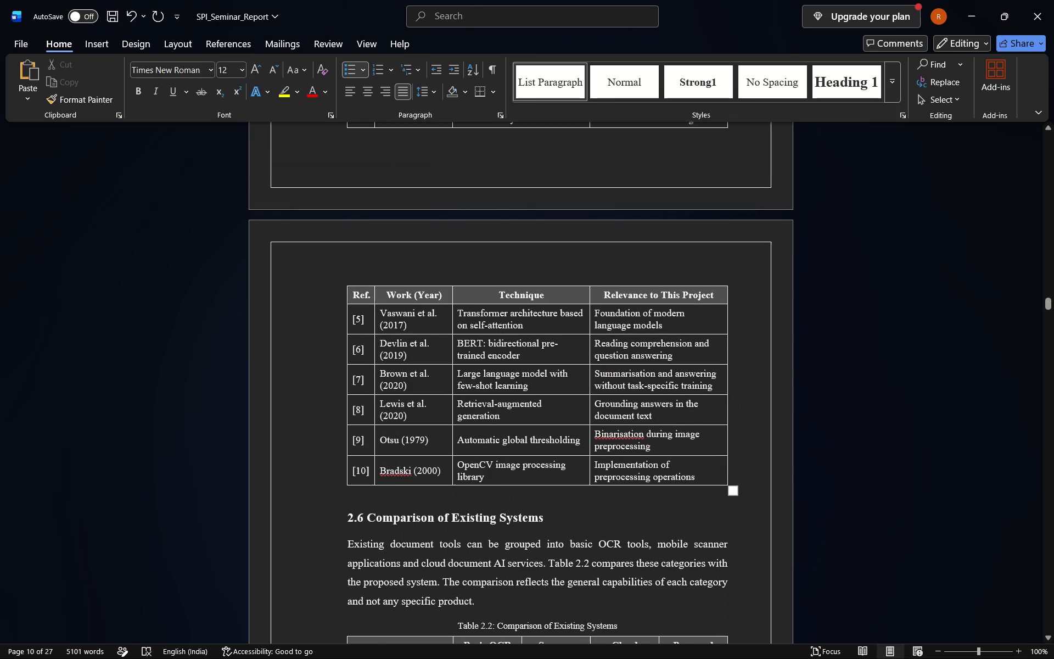
scroll(516, 381, up, 1)
scroll(547, 325, up, 1)
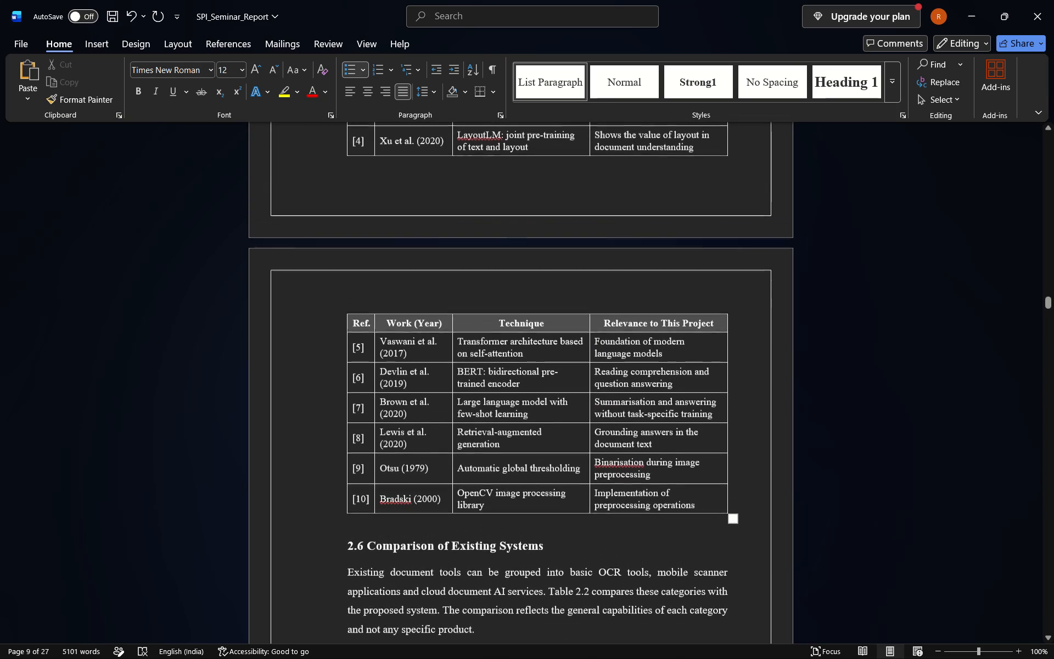
scroll(547, 325, up, 1)
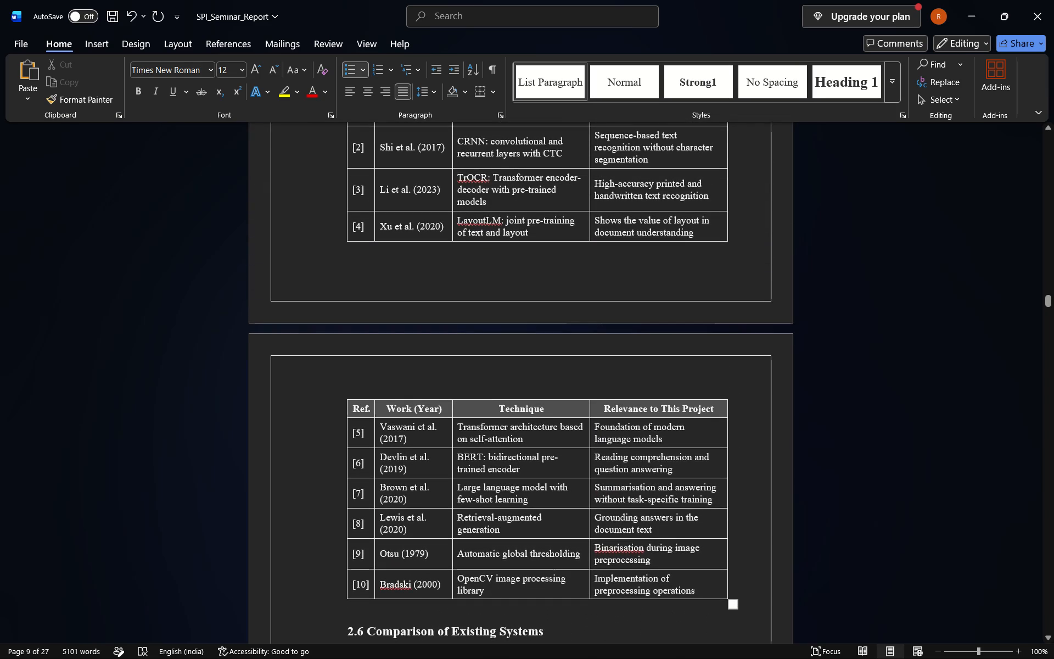
scroll(547, 325, up, 3)
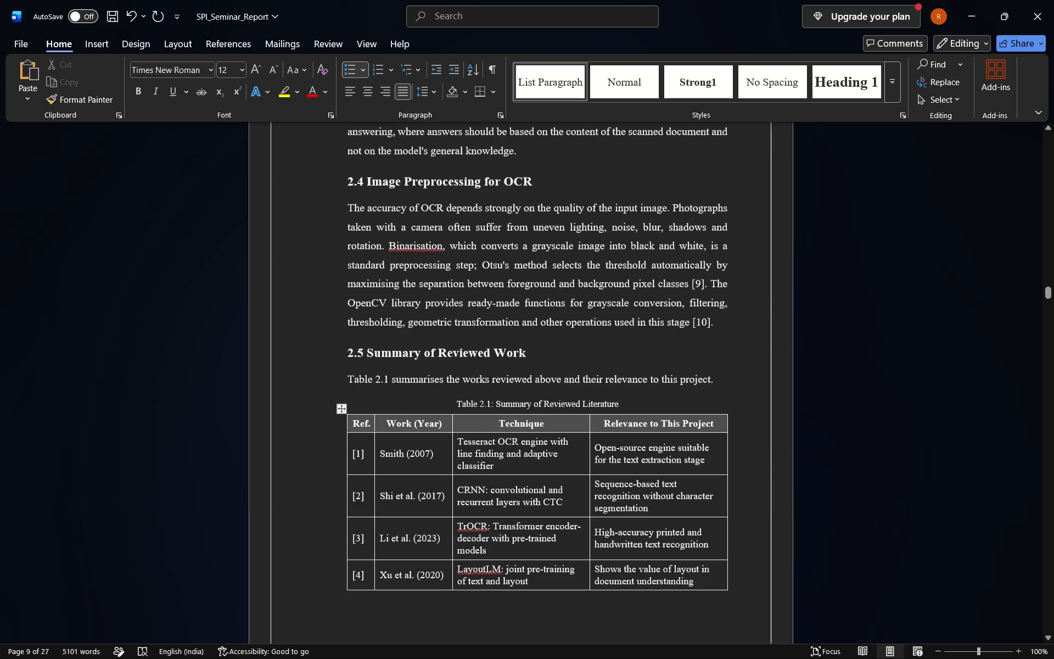
scroll(551, 348, up, 2)
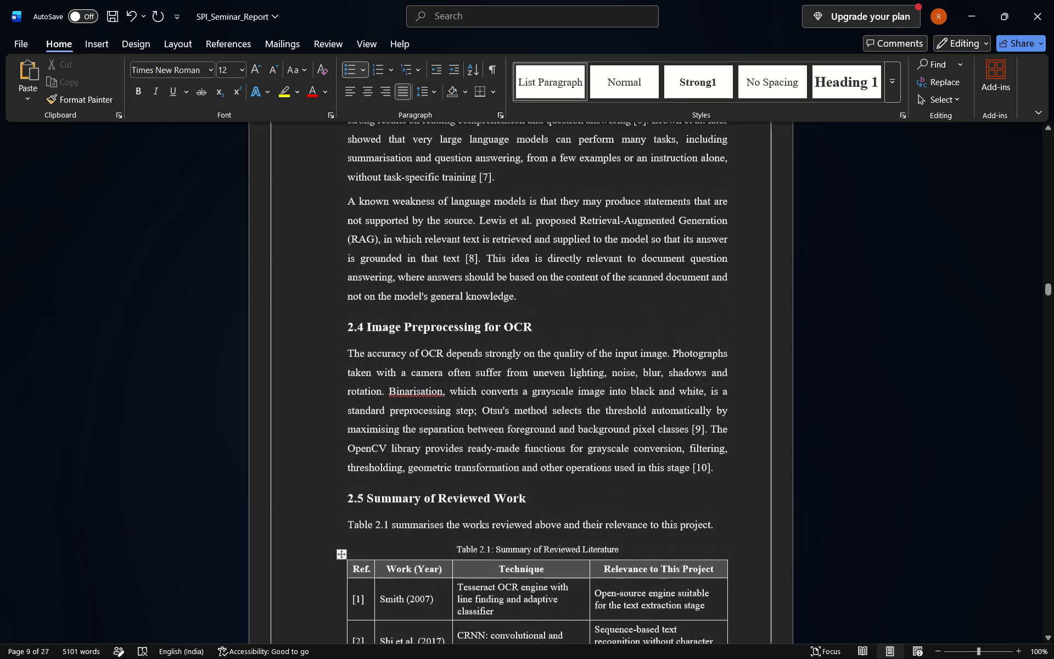
scroll(582, 420, up, 1)
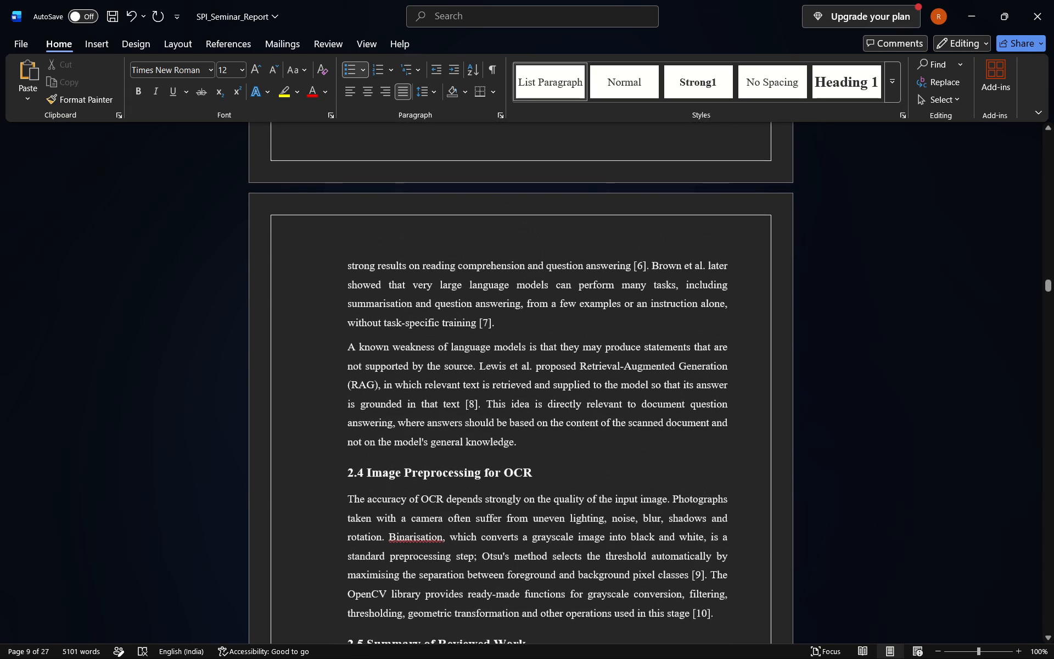
drag(525, 447, 363, 356)
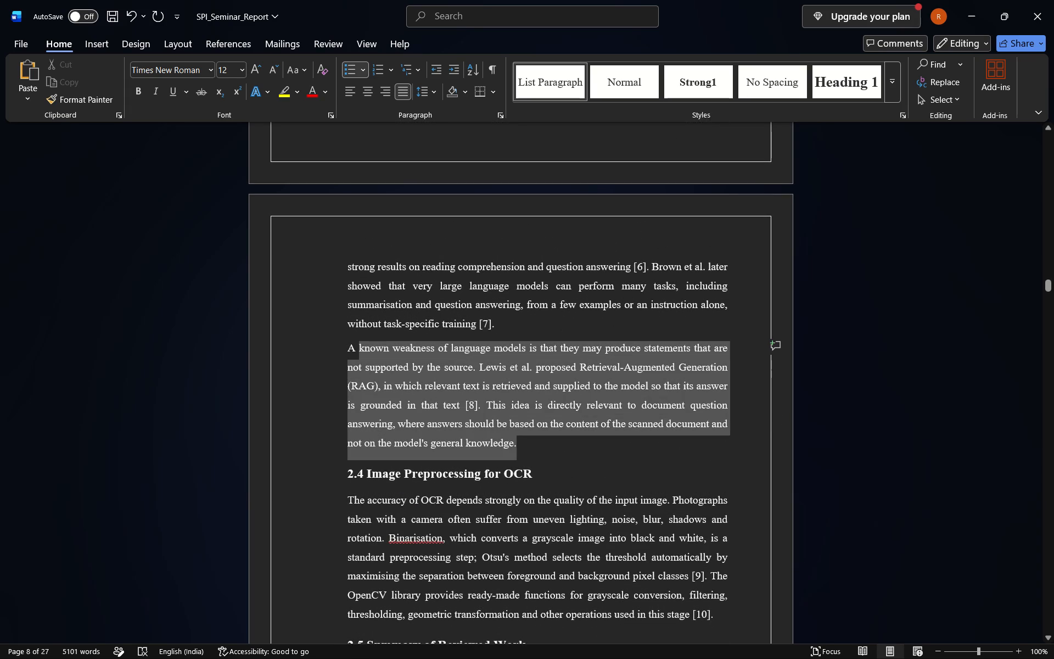
drag(363, 356, 346, 350)
key(BackSpace)
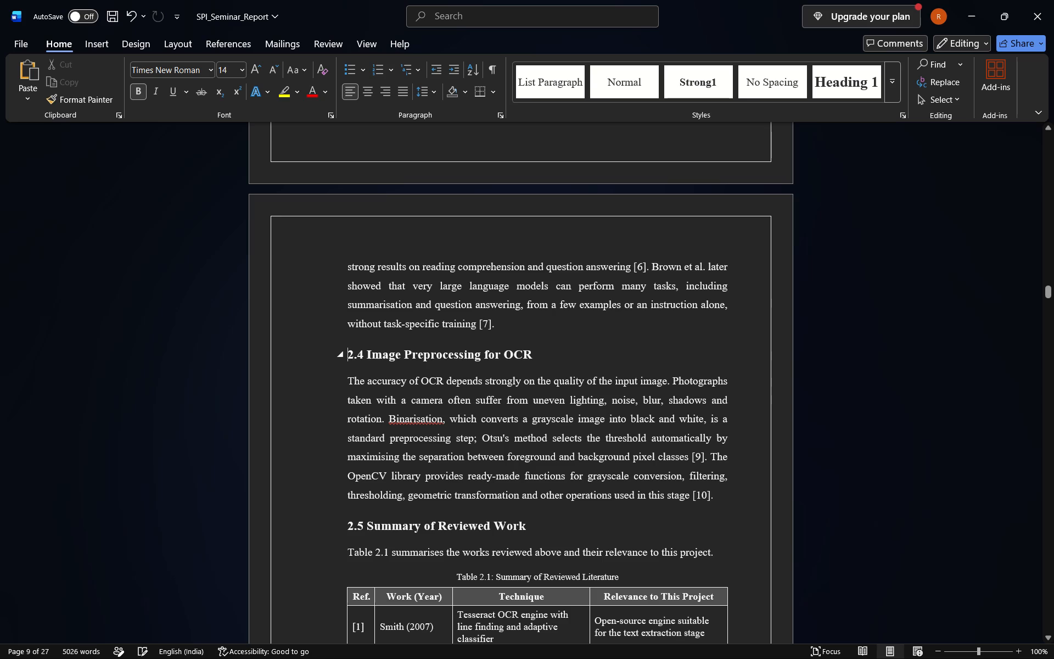
Delete the rows for references [9] and [10] from Table 2.1 so the table no longer runs onto the next page.
scroll(477, 459, down, 5)
scroll(477, 459, up, 1)
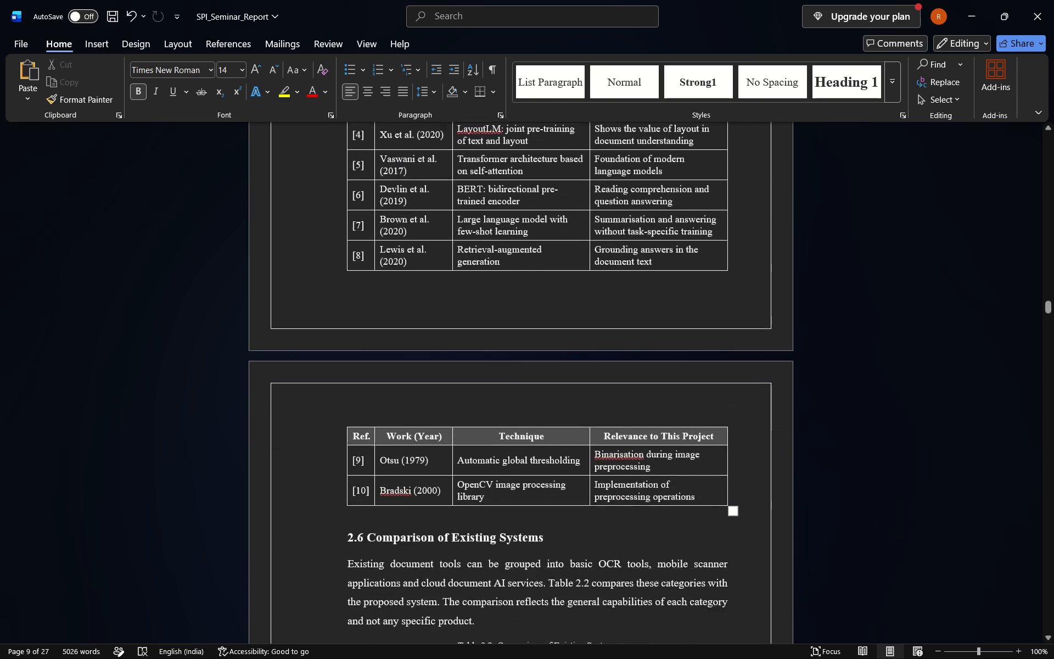
scroll(477, 459, up, 2)
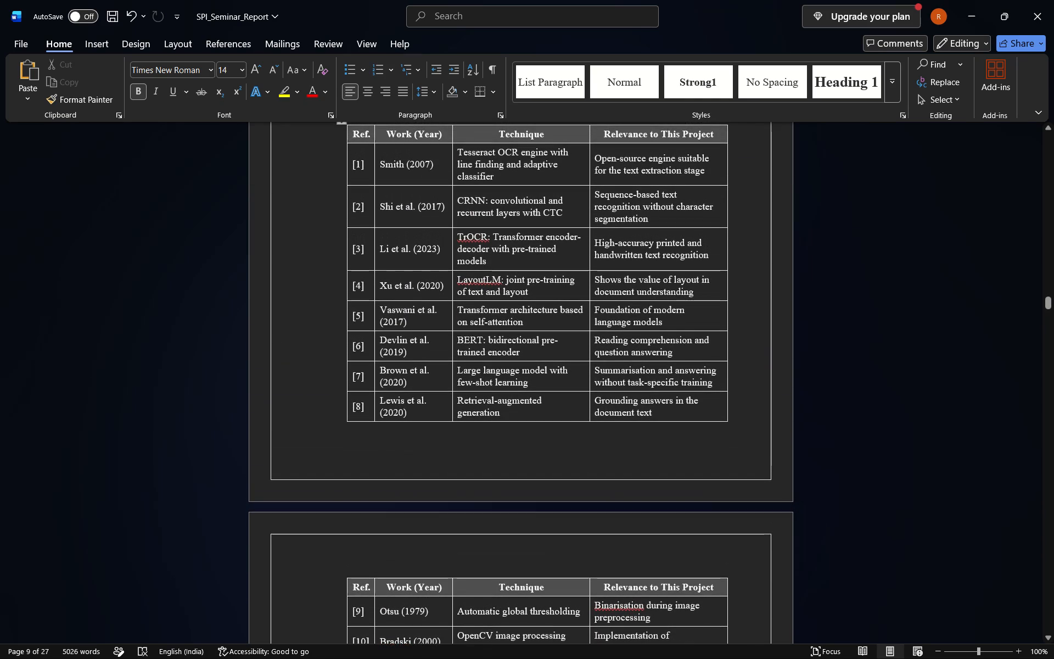
scroll(589, 498, down, 1)
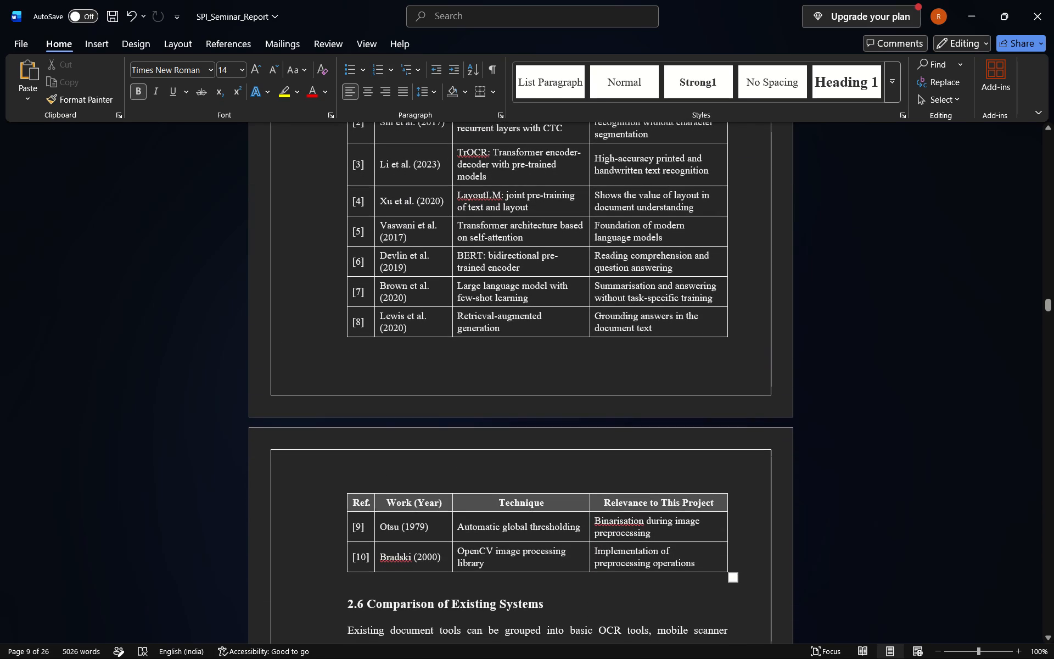
drag(742, 562, 513, 509)
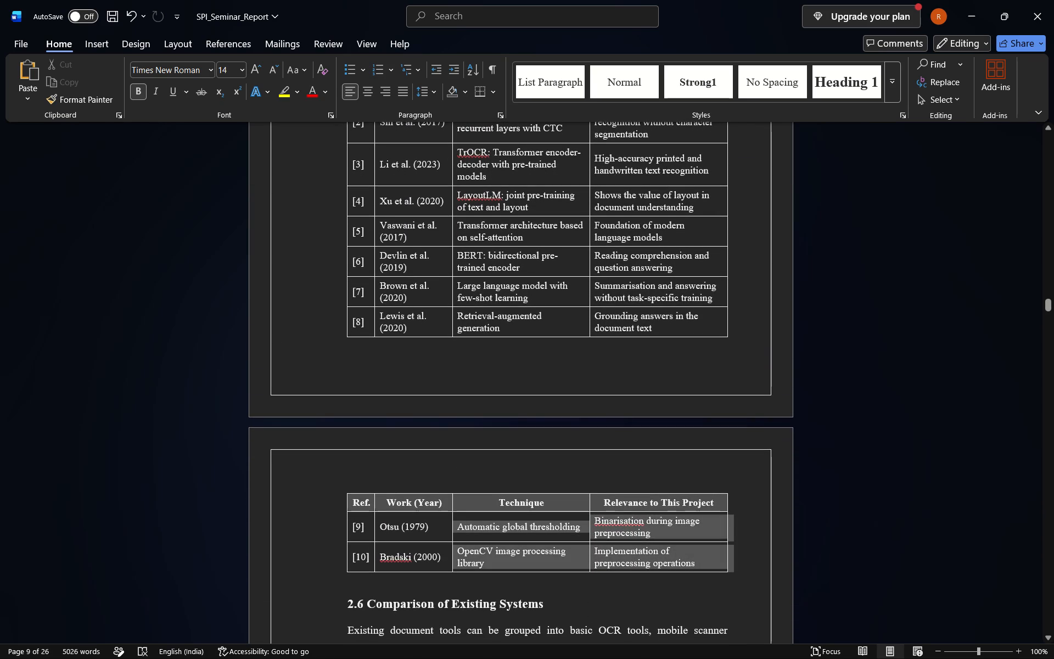
drag(513, 509, 326, 489)
key(BackSpace)
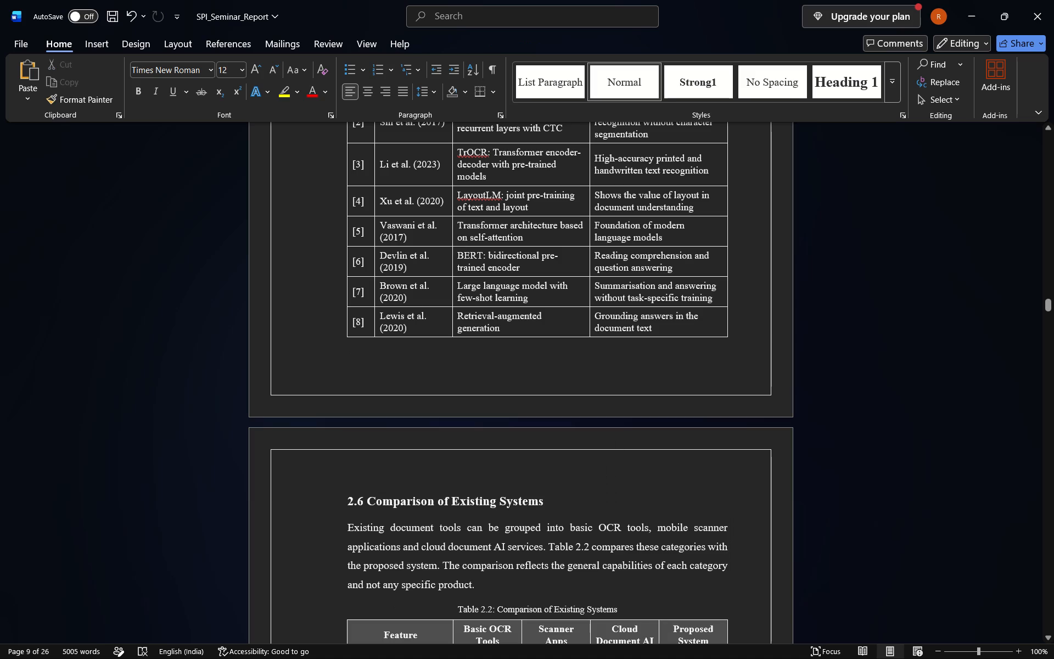
scroll(499, 446, up, 4)
scroll(499, 446, down, 1)
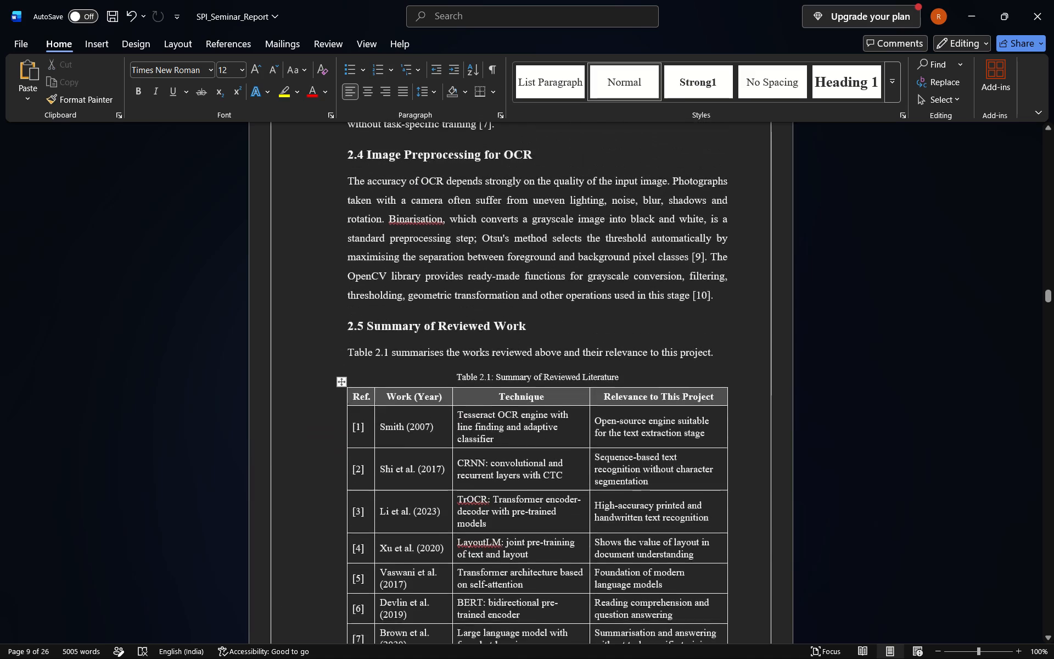
scroll(499, 446, down, 5)
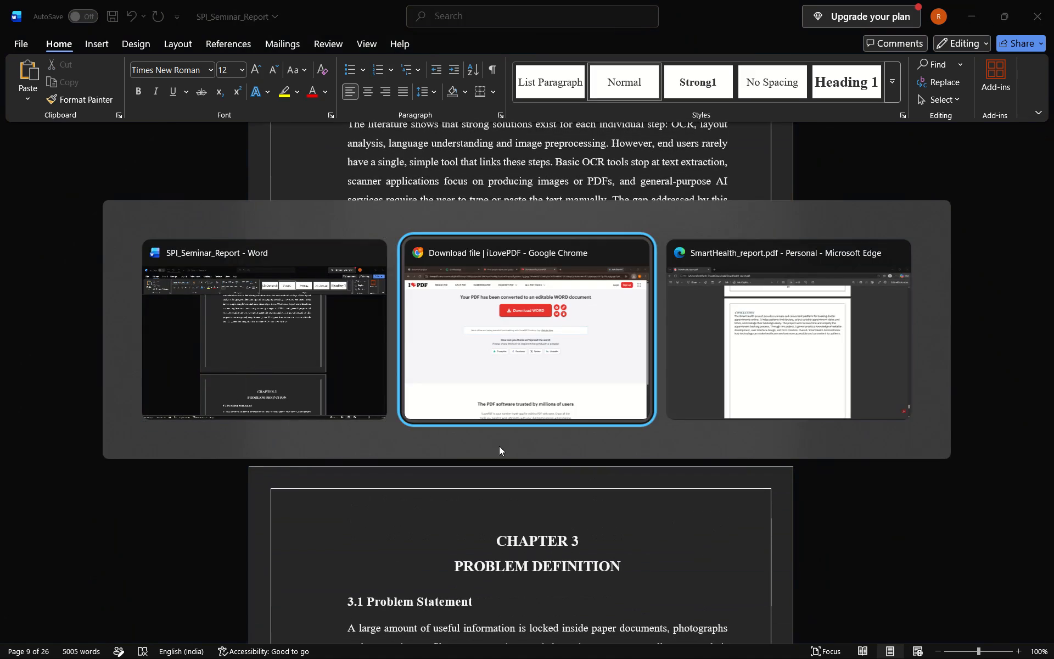
Switch to Chrome, download the converted SmartHealth_report Word file from iLovePDF, and open the new copy in Word with editing enabled.
click(542, 185)
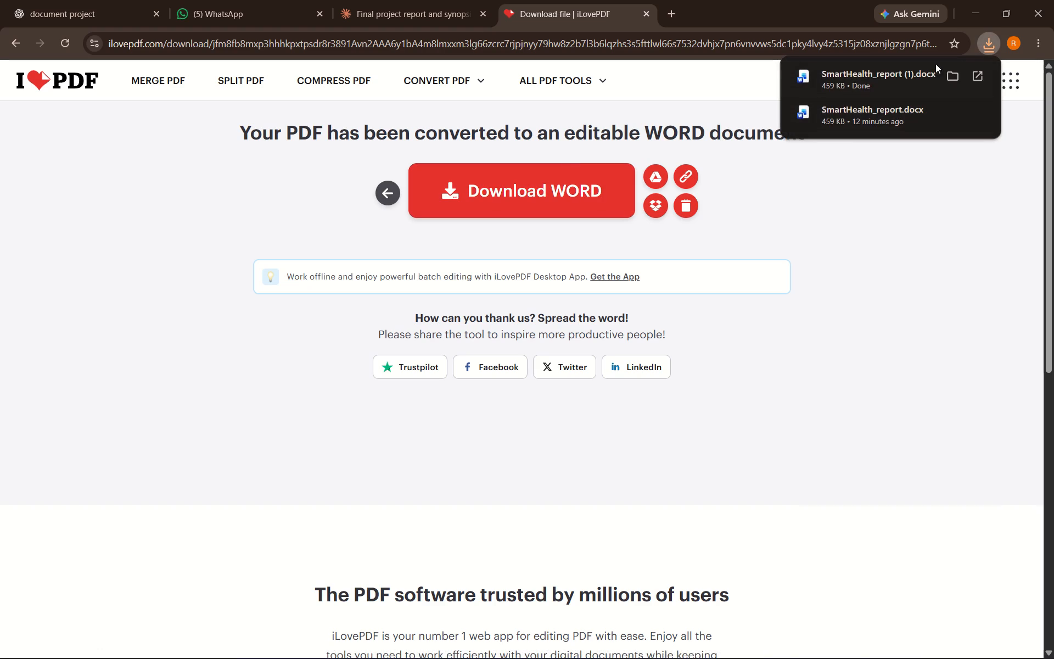
click(951, 77)
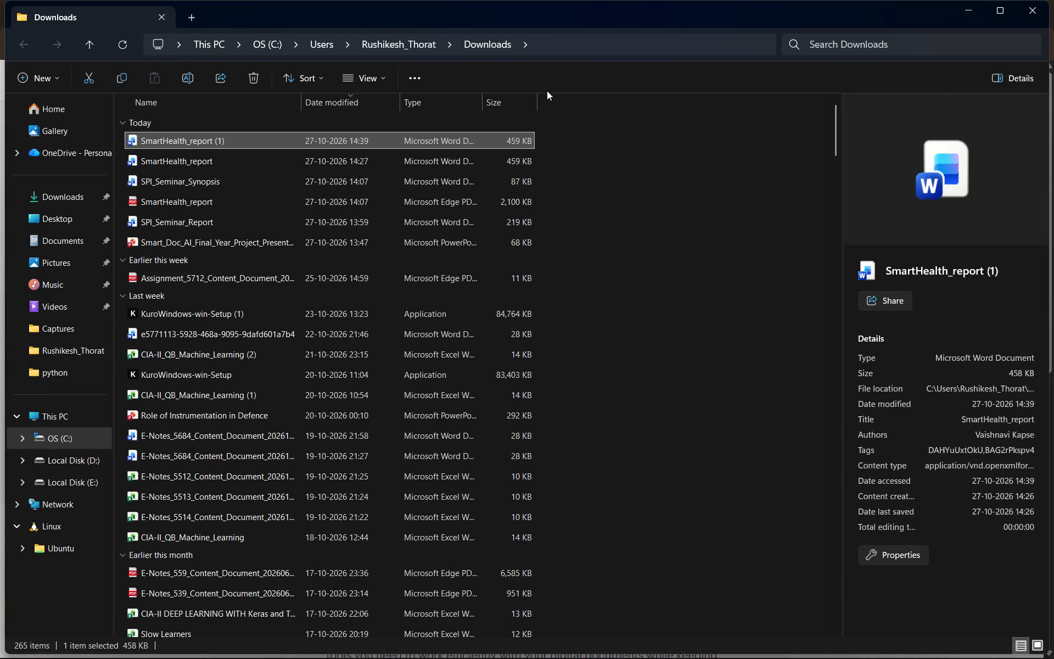
double_click(291, 135)
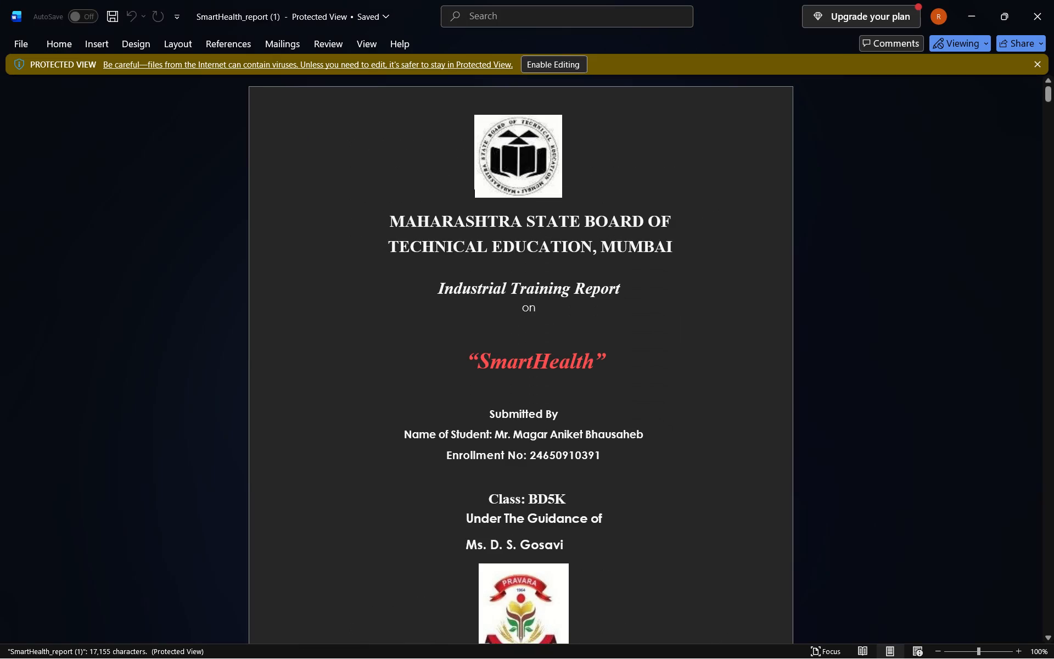
click(556, 68)
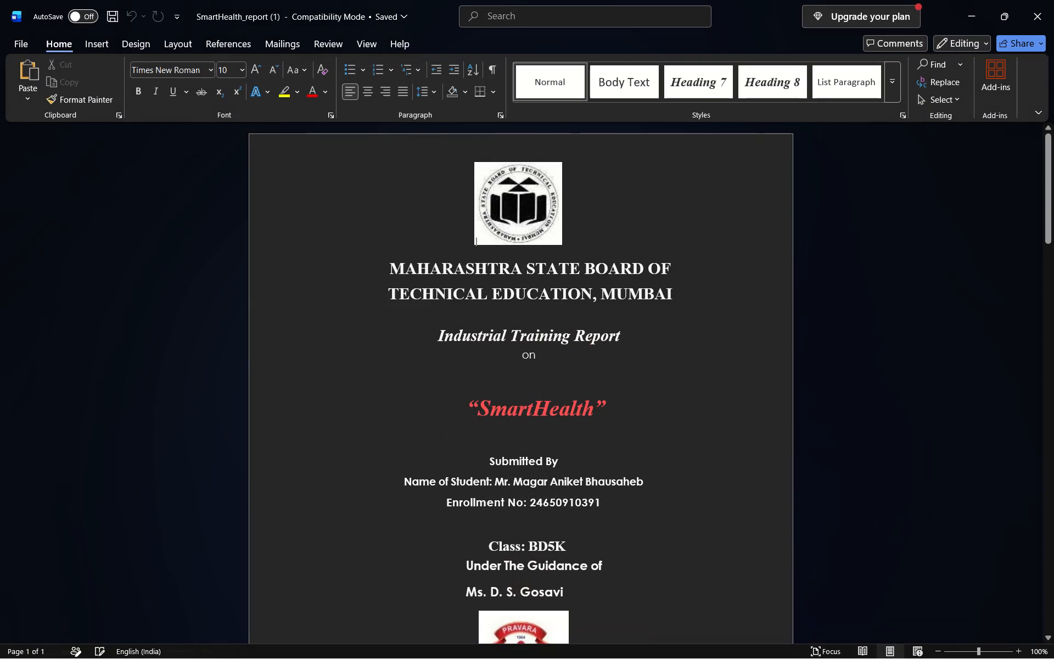
In SmartHealth_report, find the CONTENTS page, shift its background picture with the border and table grid, and copy it.
scroll(519, 401, down, 13)
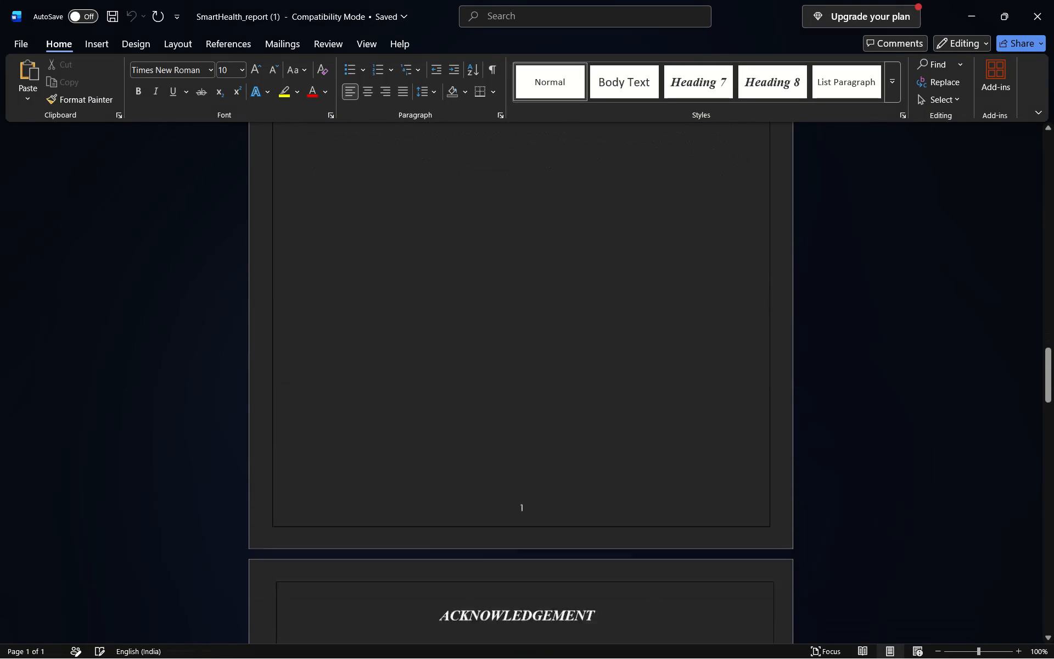
scroll(519, 401, down, 13)
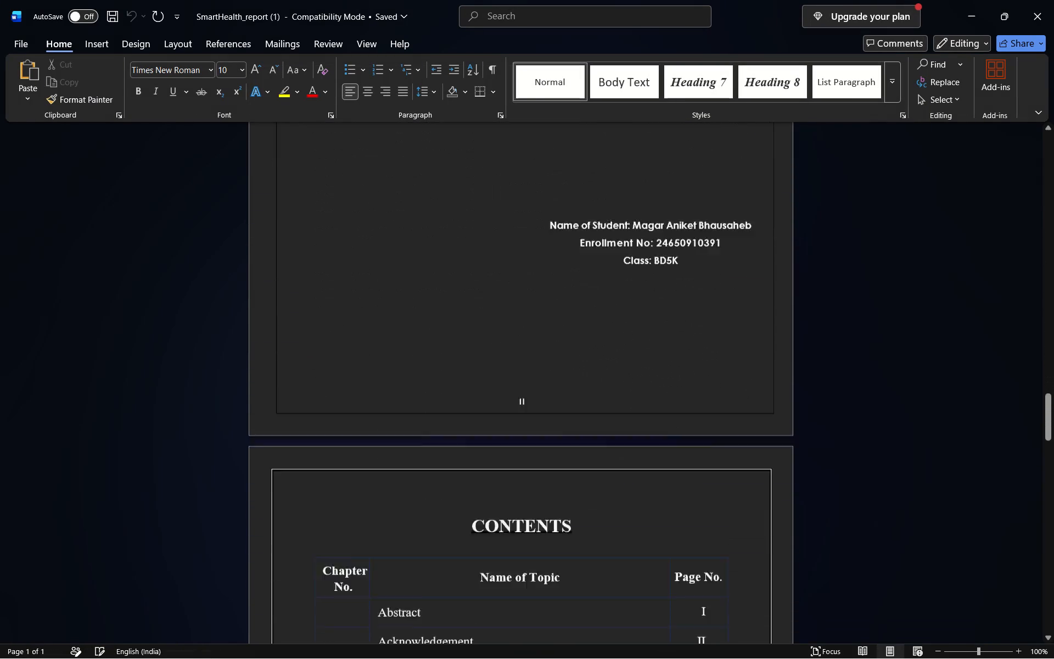
scroll(519, 401, down, 10)
scroll(519, 401, up, 3)
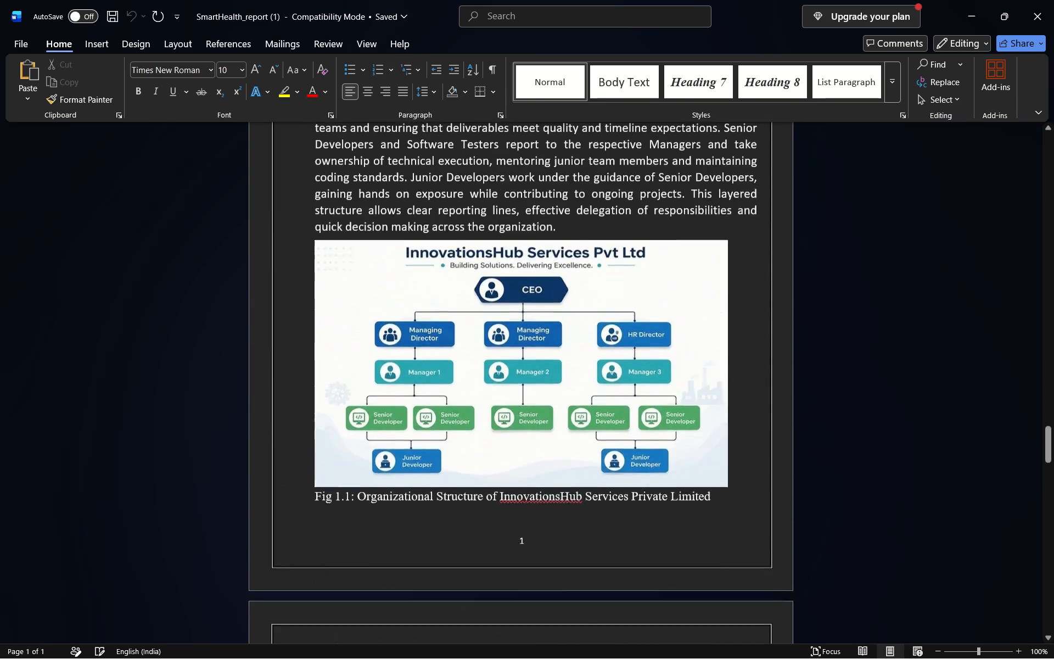
scroll(519, 401, up, 7)
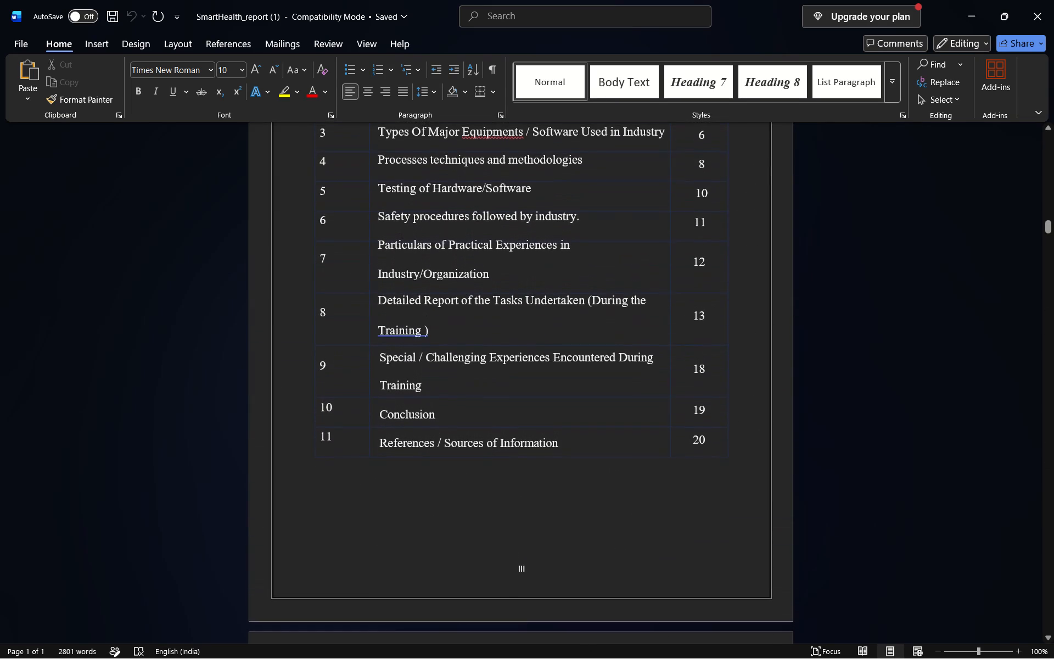
click(693, 449)
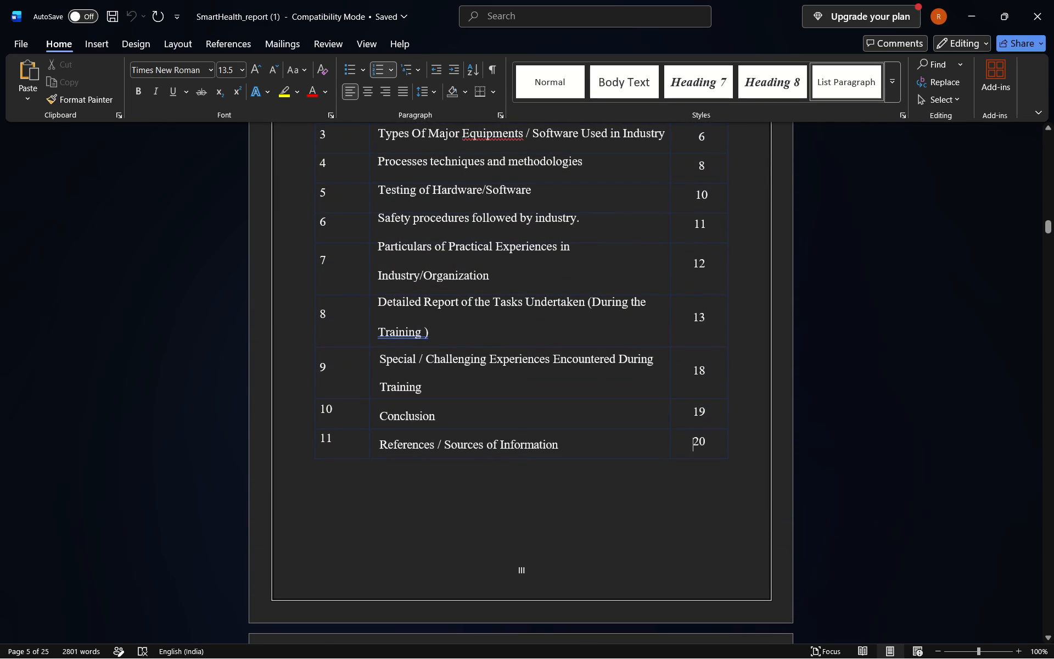
click(677, 445)
click(732, 458)
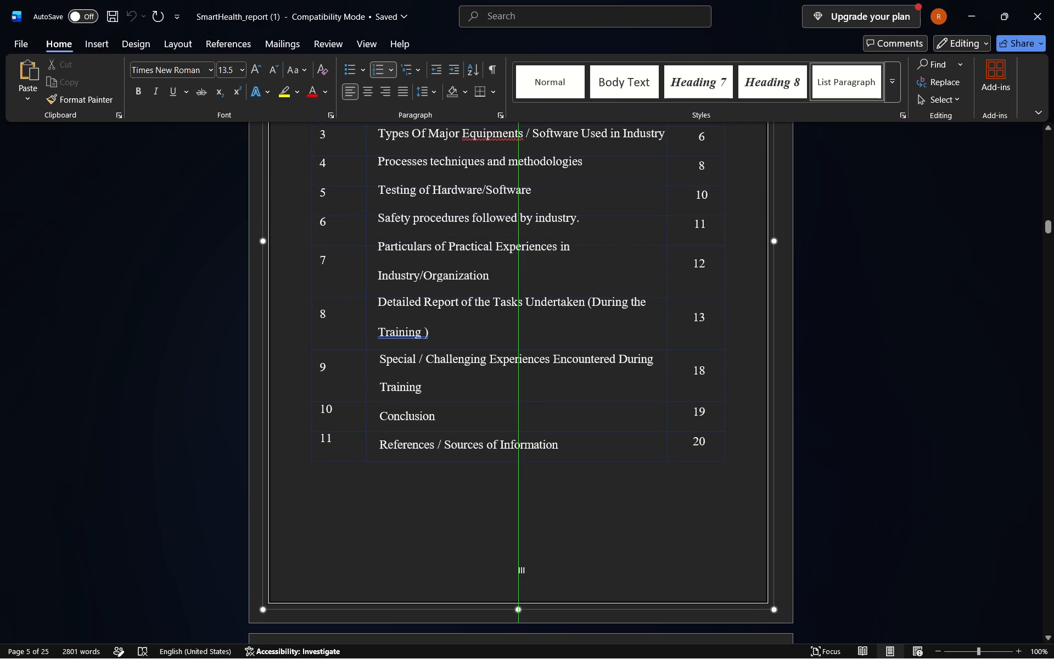
click(638, 521)
drag(689, 527, 621, 394)
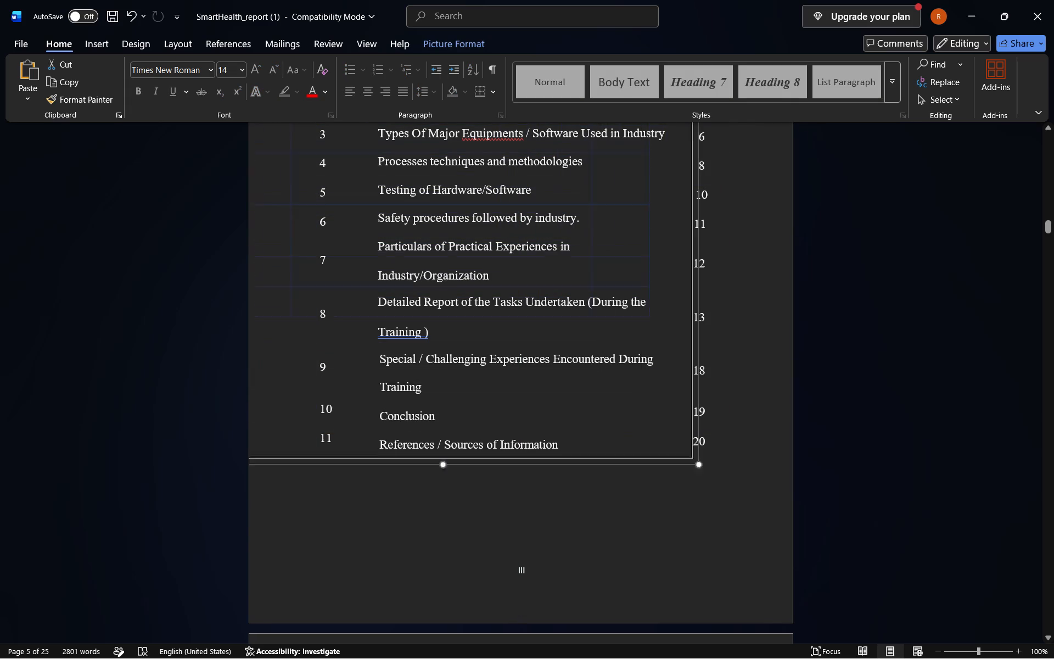
drag(621, 394, 676, 463)
drag(700, 484, 727, 509)
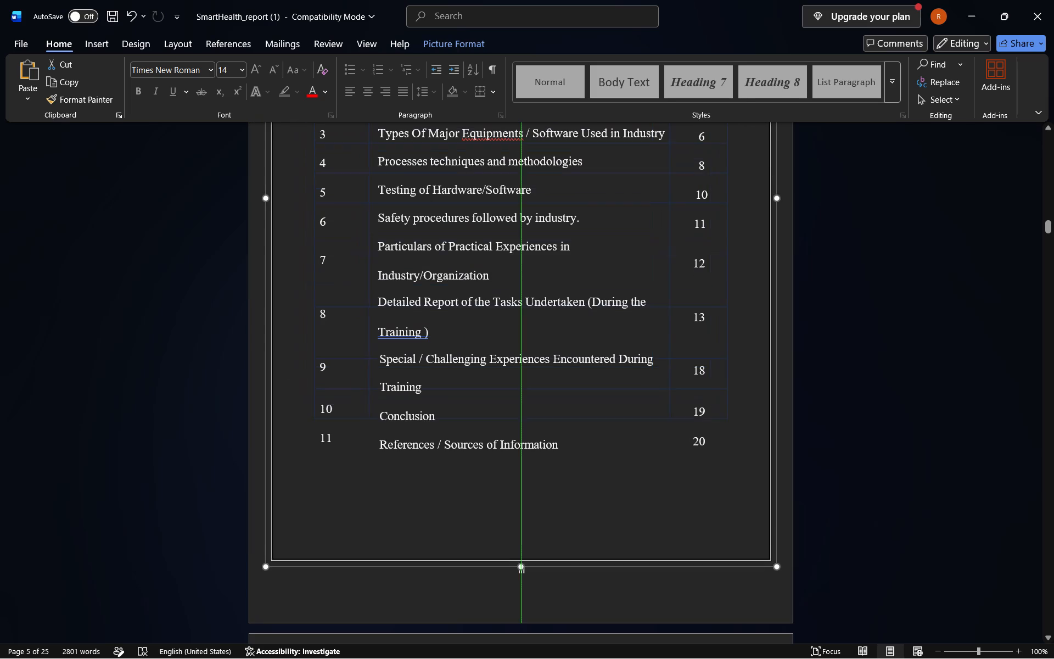
drag(727, 509, 699, 583)
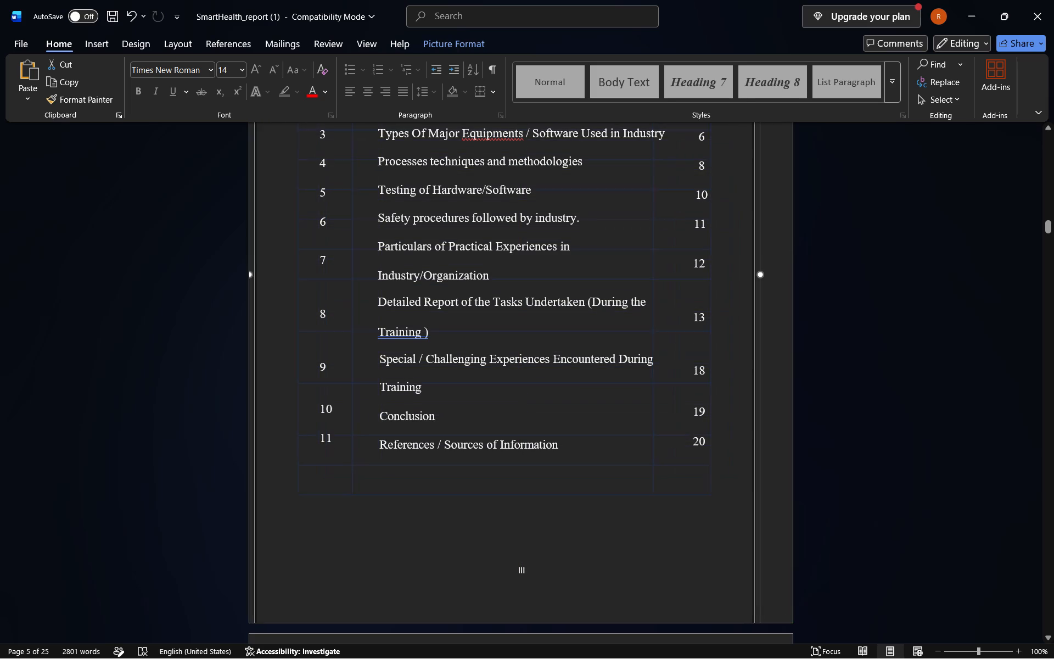
drag(699, 583, 703, 582)
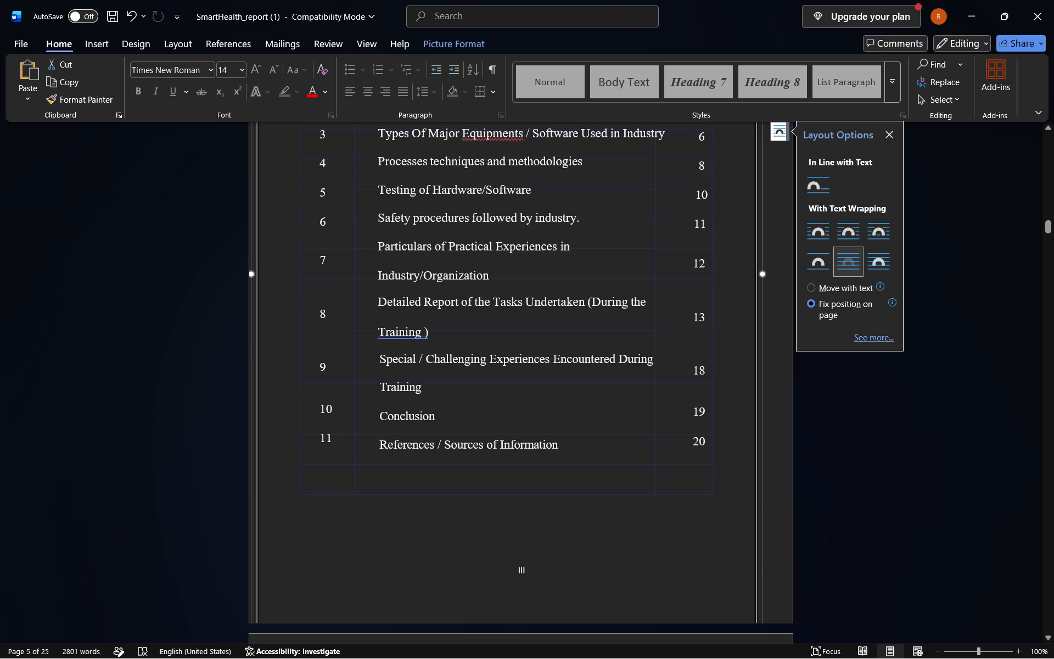
key(ctrl+c)
click(712, 539)
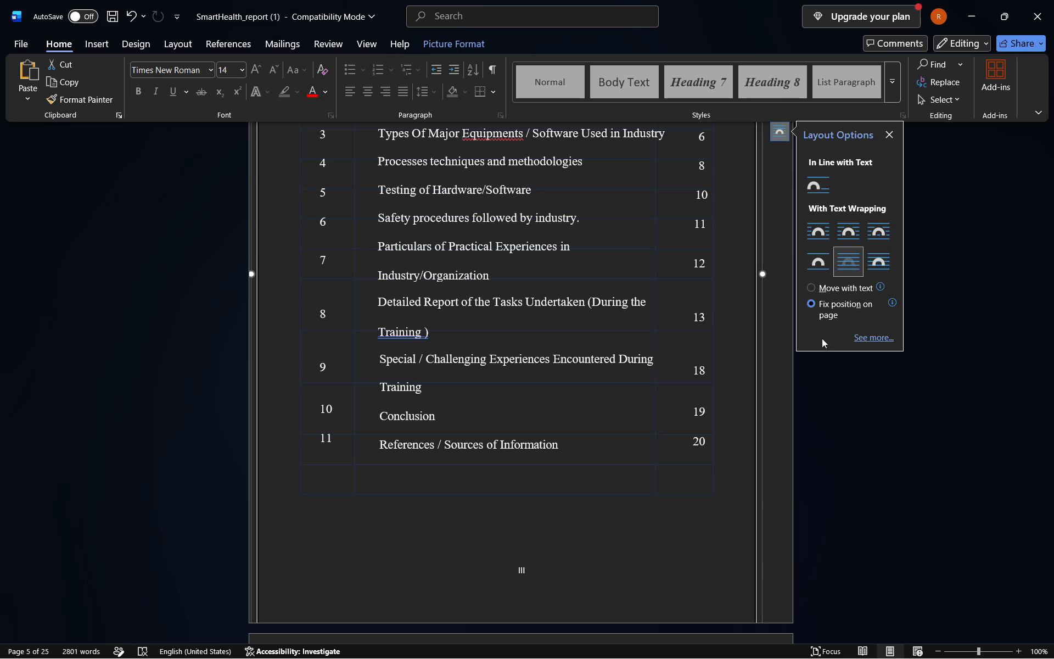
Move the background picture back behind the CONTENTS text so its grid lines up with the entries, and copy it again.
scroll(637, 342, up, 3)
scroll(637, 342, down, 1)
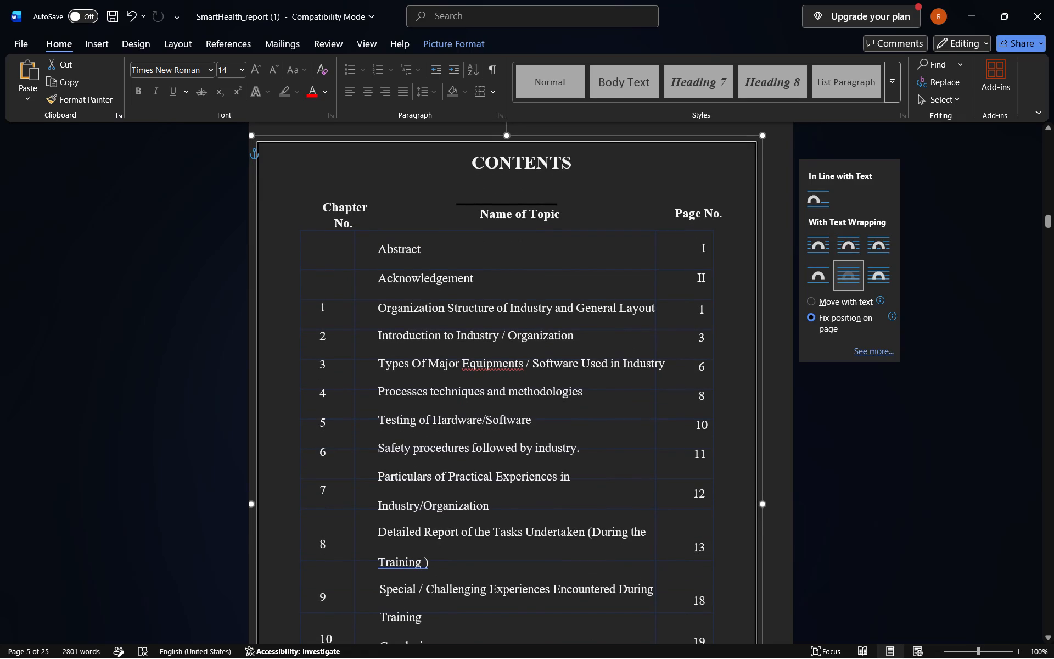
drag(752, 244, 778, 194)
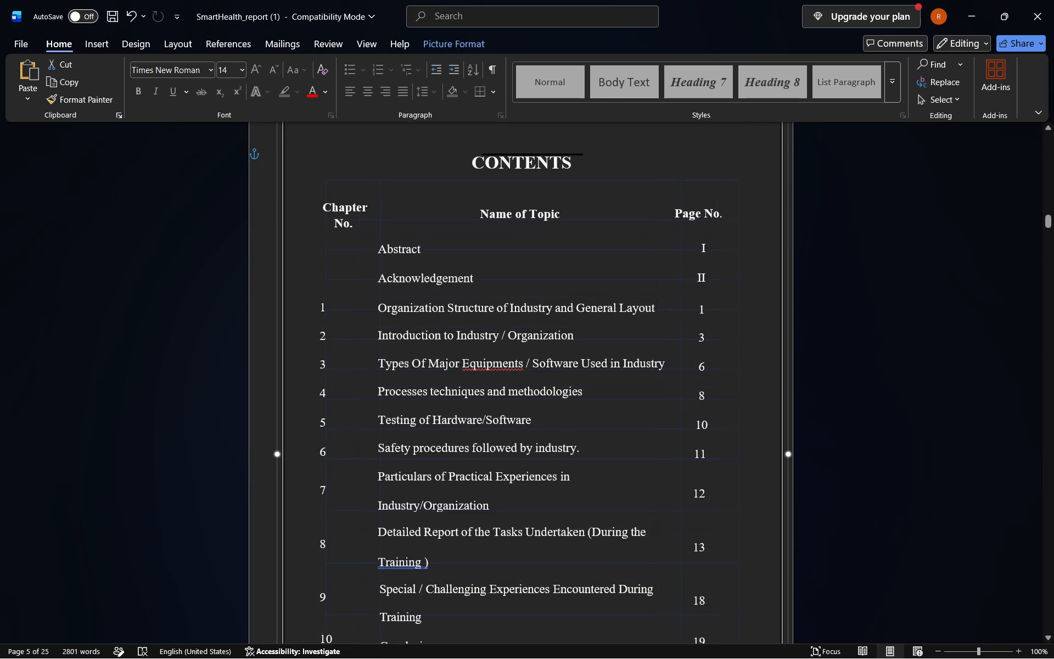
drag(778, 194, 763, 207)
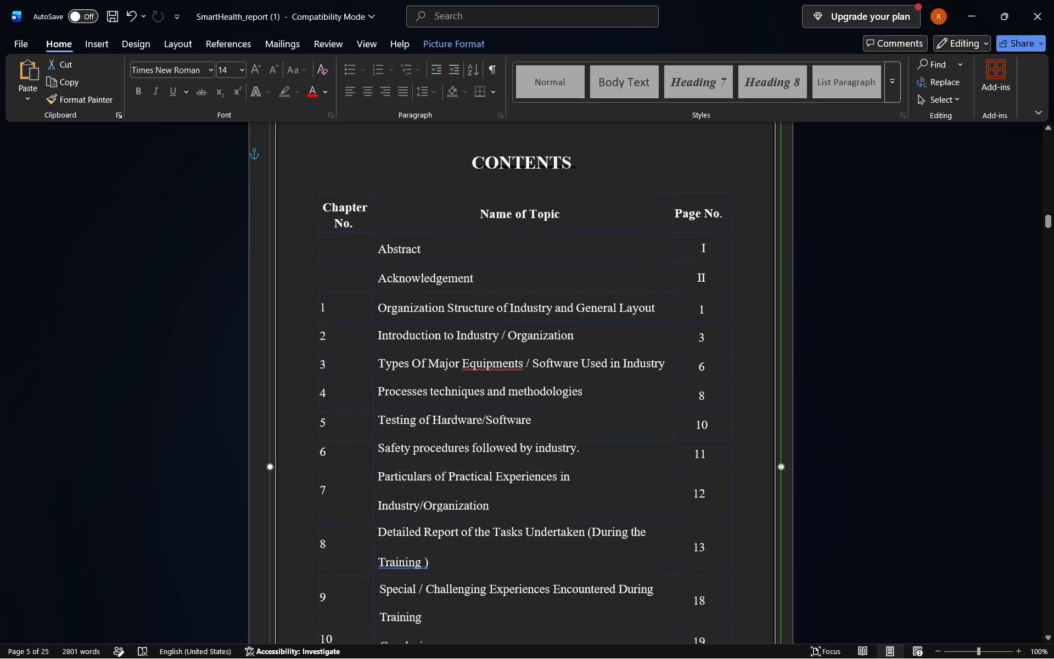
drag(763, 207, 761, 209)
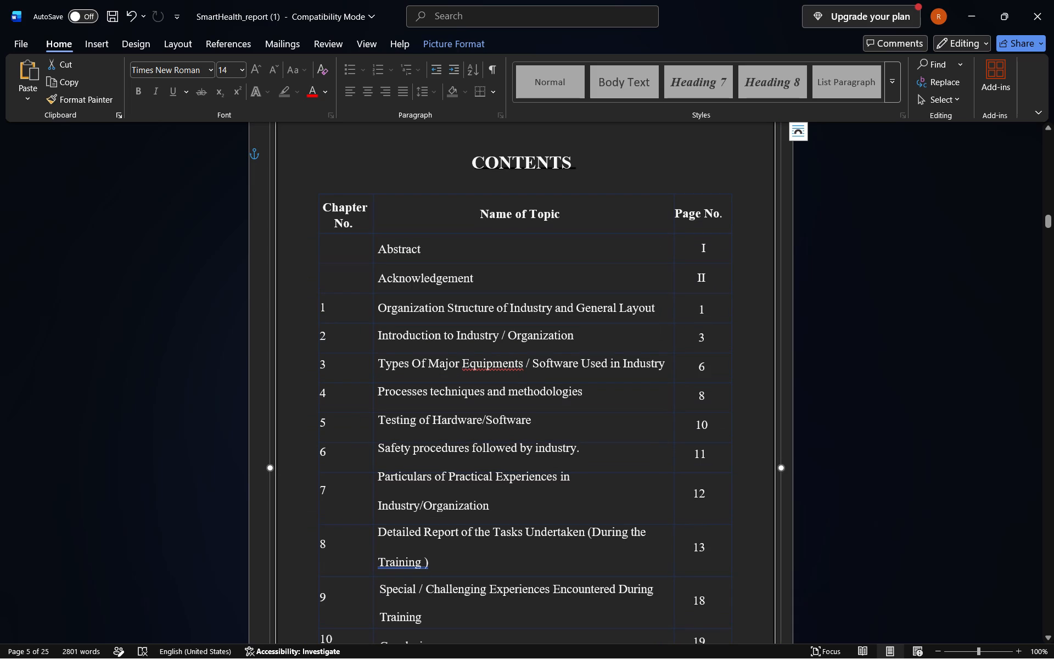
key(ctrl+c)
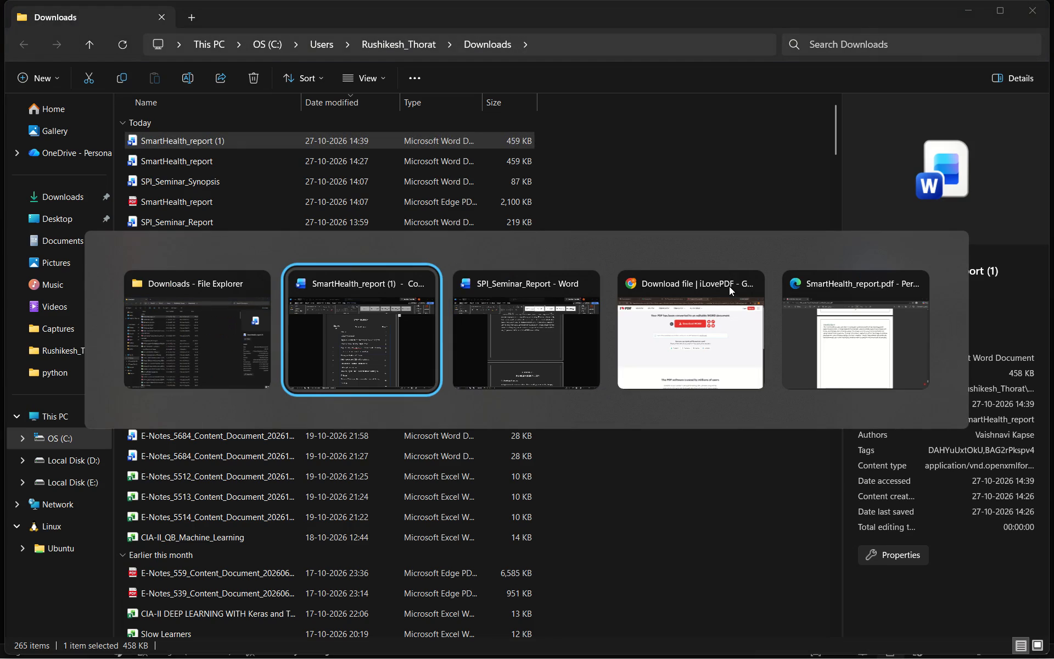
Switch to SPI_Seminar_Report and add blank lines below the Acknowledgement text to create an empty page before the Table of Contents.
scroll(632, 264, up, 10)
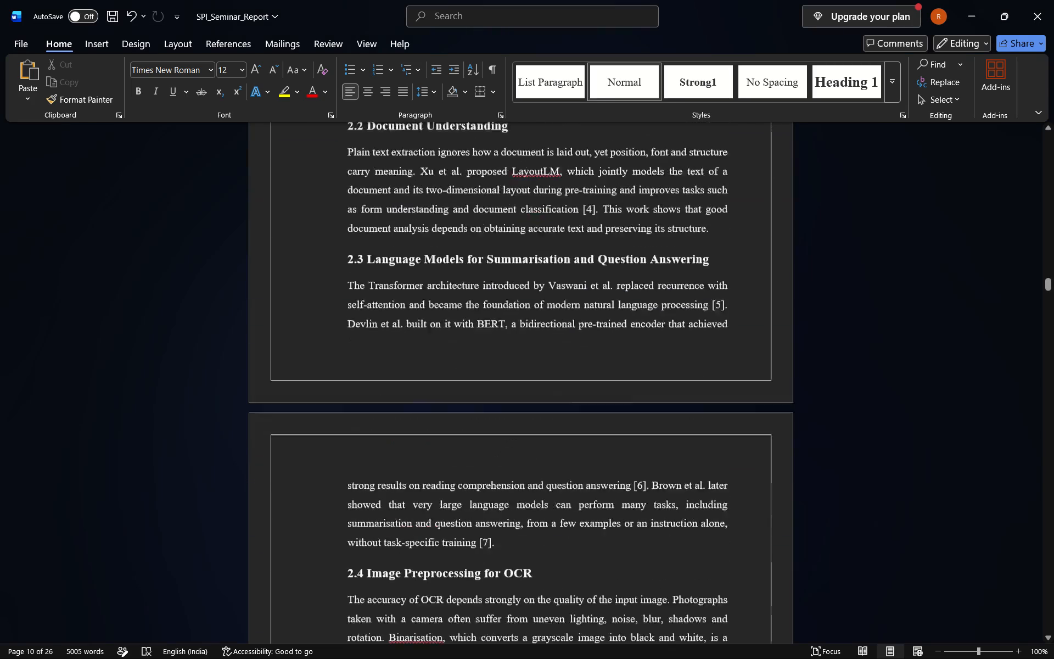
scroll(632, 264, up, 11)
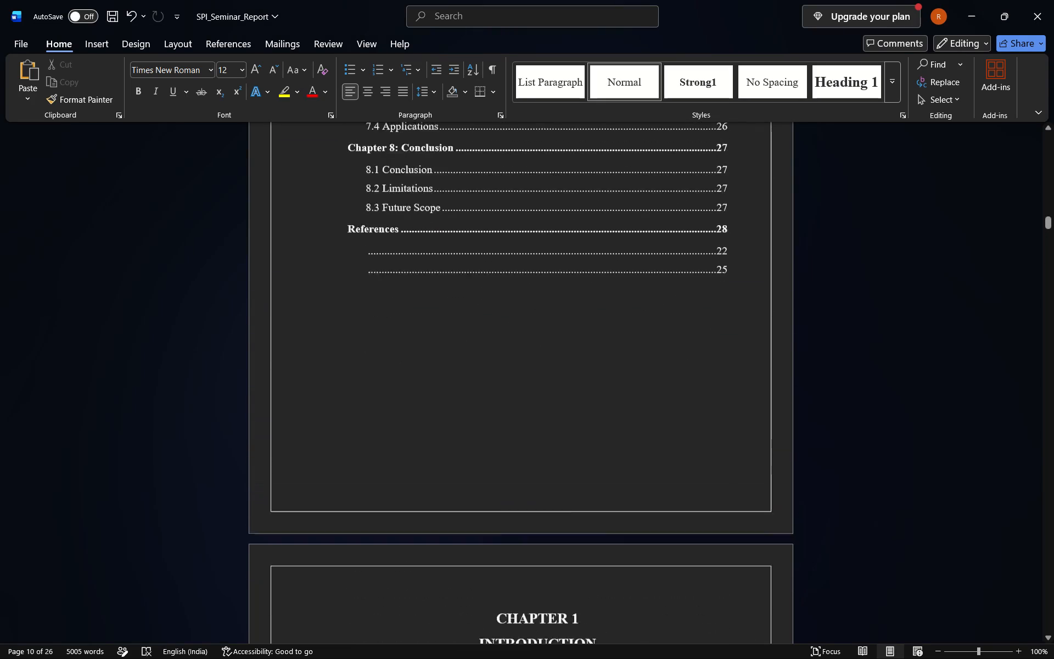
scroll(632, 264, up, 7)
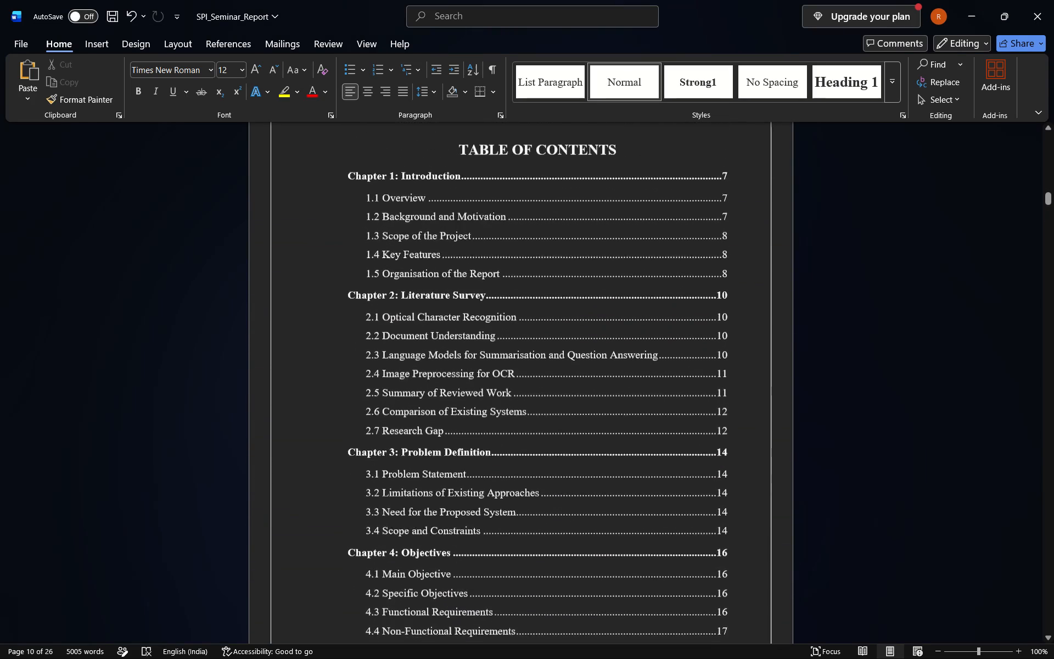
scroll(632, 264, up, 6)
scroll(632, 264, down, 1)
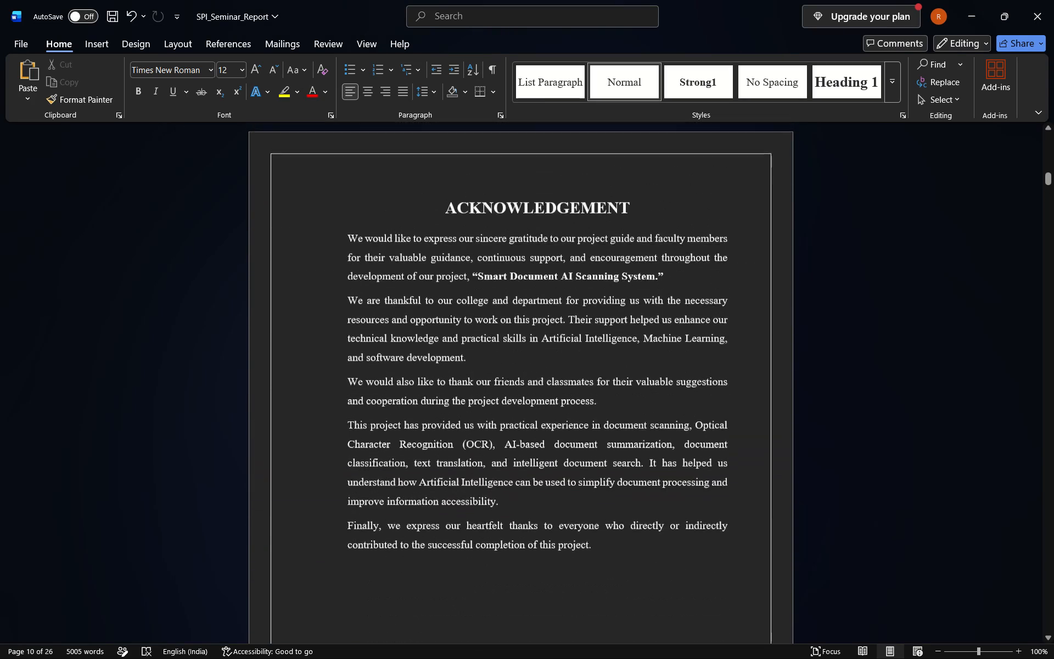
scroll(632, 264, down, 2)
scroll(682, 370, down, 3)
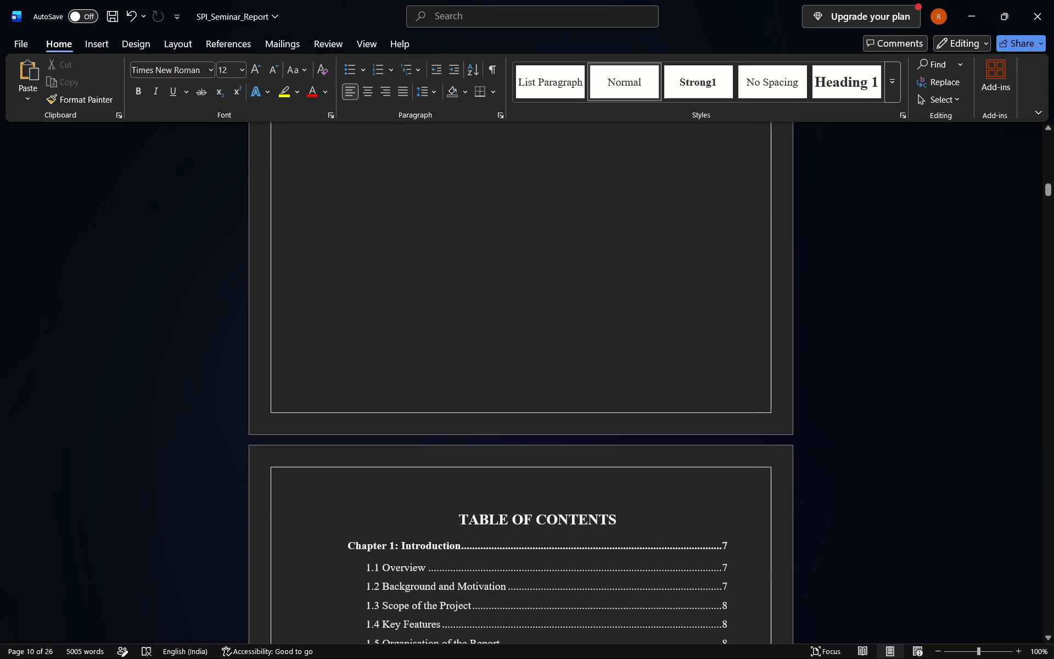
click(620, 361)
key(Return)
key(Return)
key(Return)
key(Return)
key(Return)
key(Return)
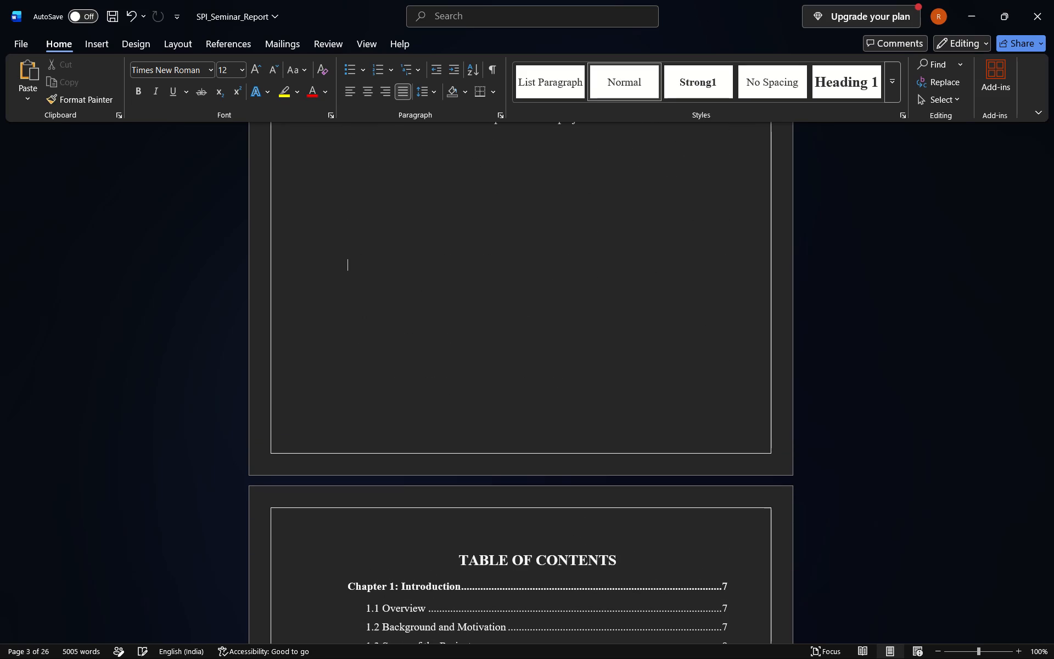
key(Return)
key(Return)
key(Return)
key(Return)
key(Return)
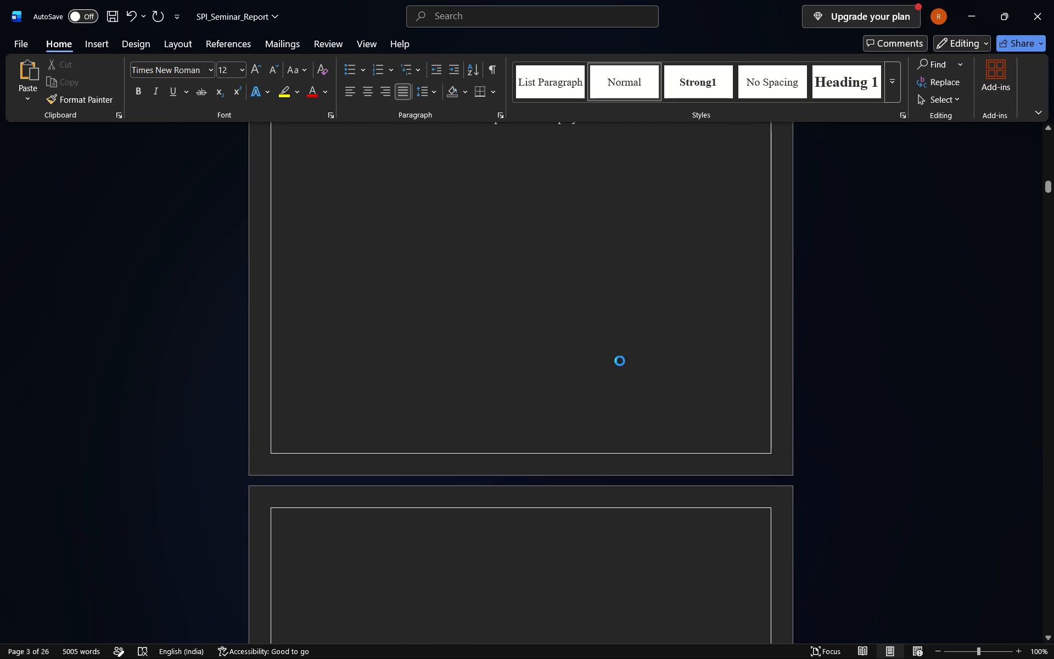
Paste the copied contents-grid picture on the new page and centre it horizontally, aligning its sides with the page border.
key(ctrl+v)
scroll(447, 472, down, 2)
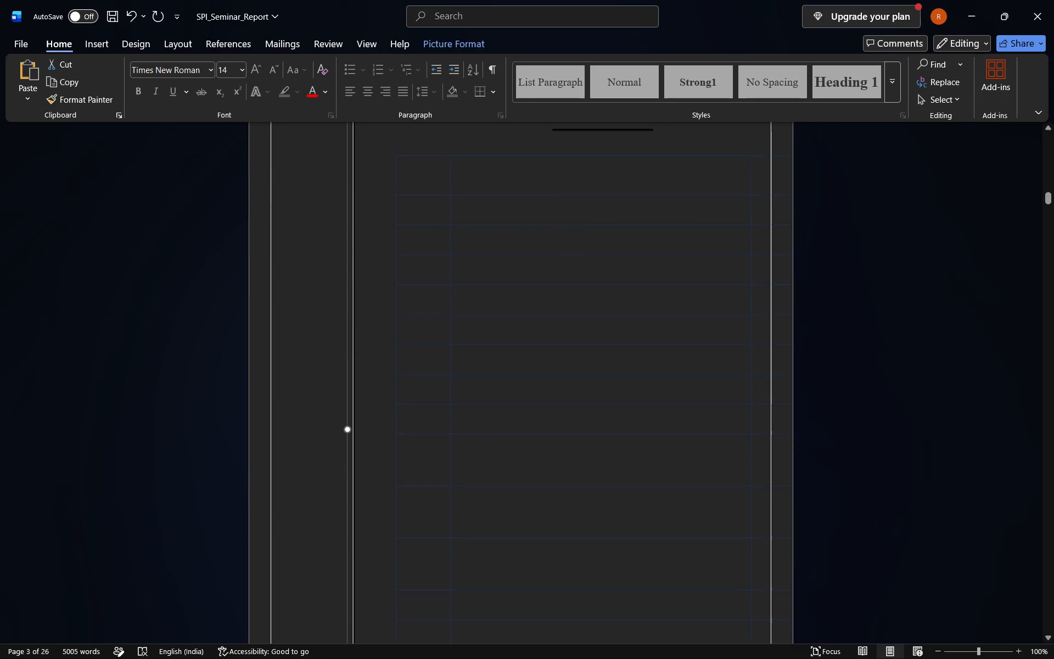
scroll(602, 288, up, 1)
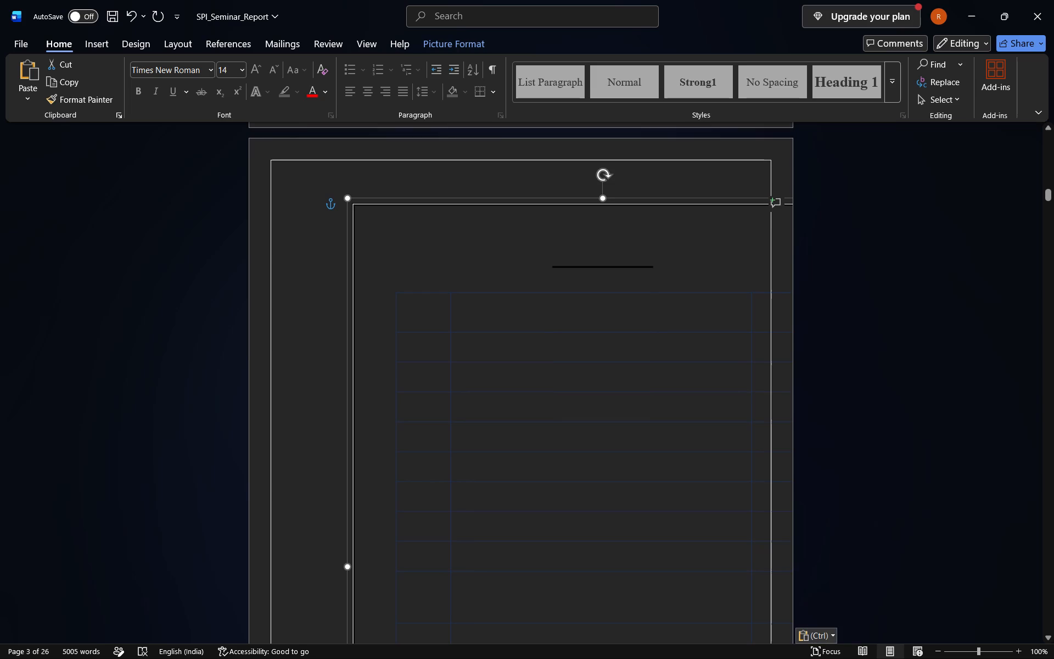
drag(664, 206, 598, 170)
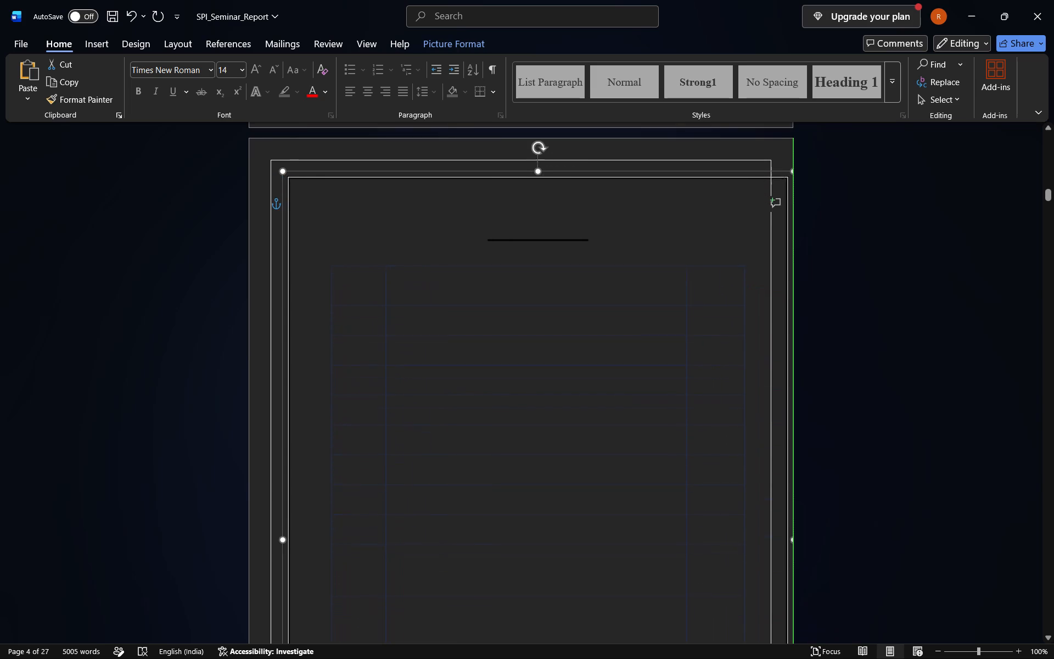
drag(598, 170, 598, 146)
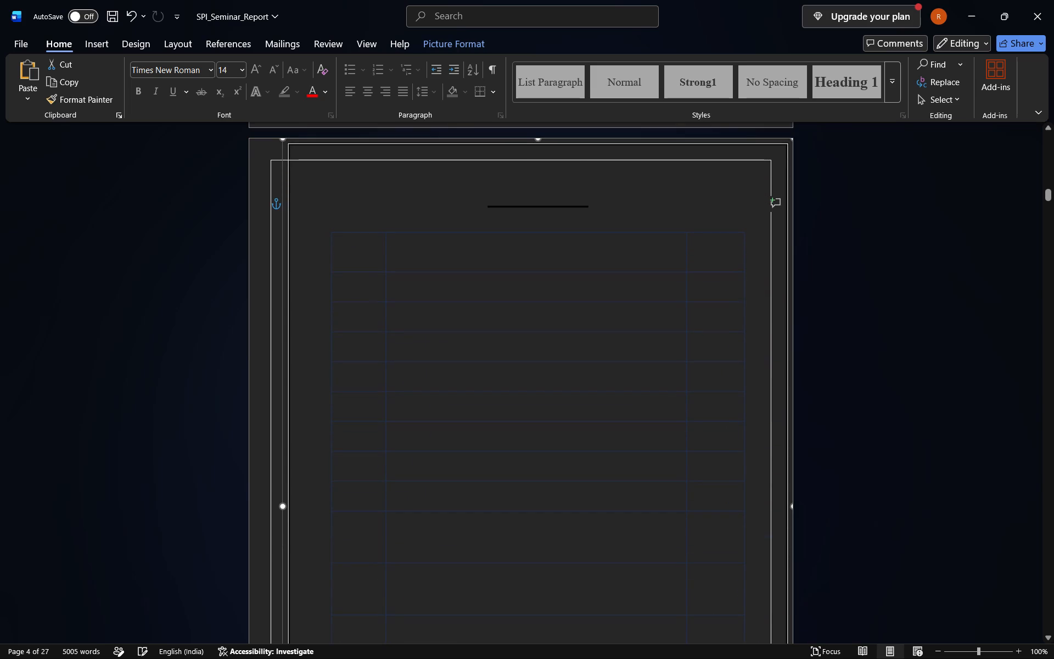
scroll(770, 280, down, 2)
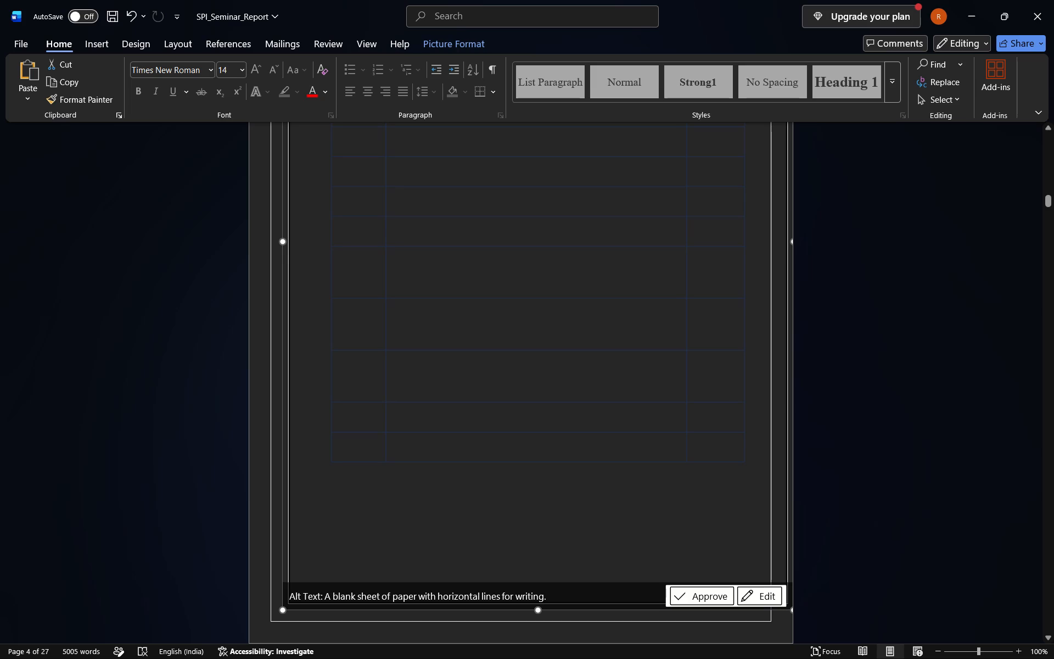
click(554, 560)
scroll(588, 453, up, 1)
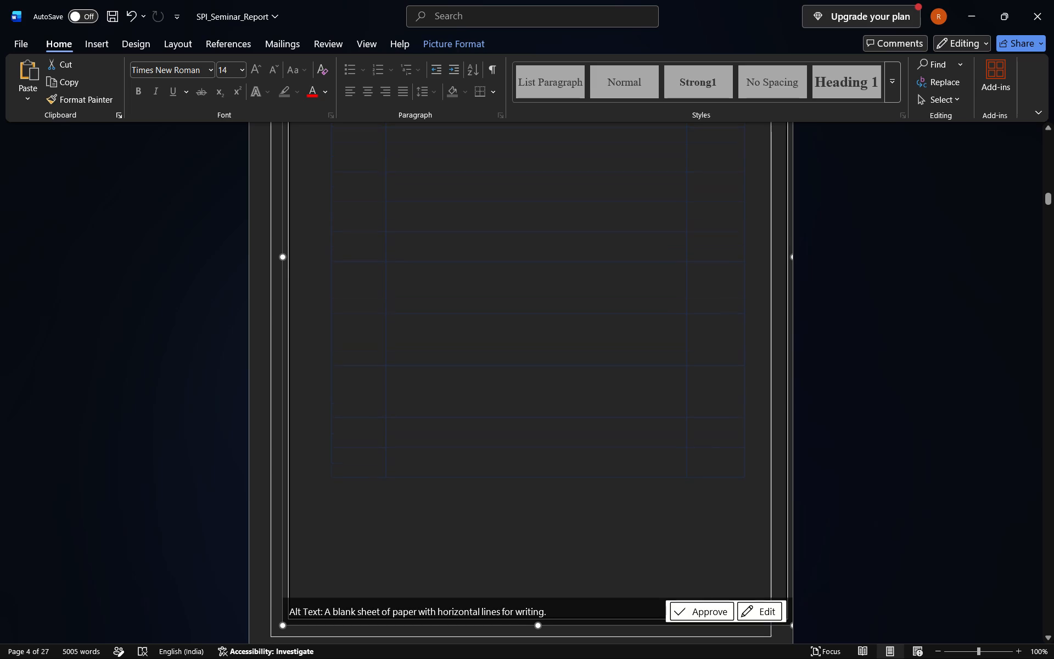
scroll(588, 453, up, 2)
click(374, 248)
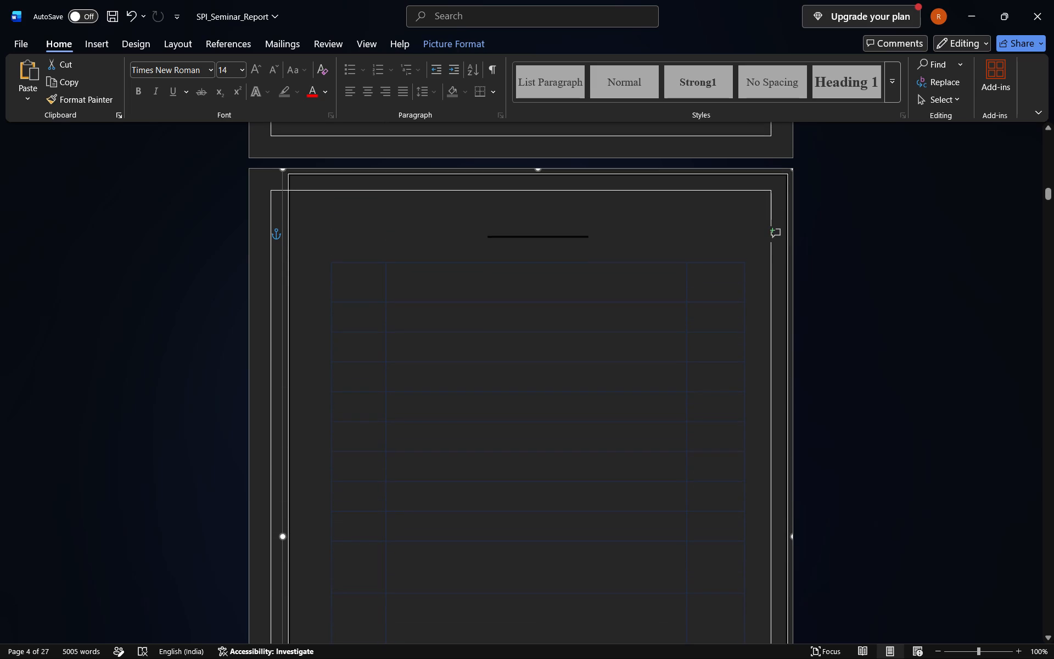
drag(322, 223, 276, 215)
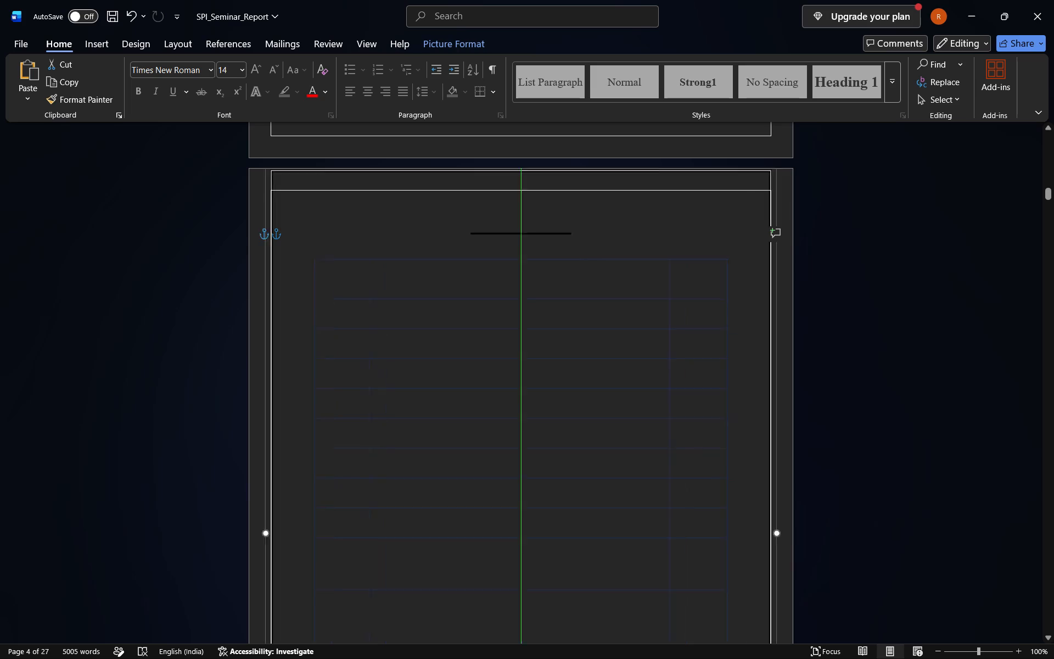
drag(276, 215, 306, 216)
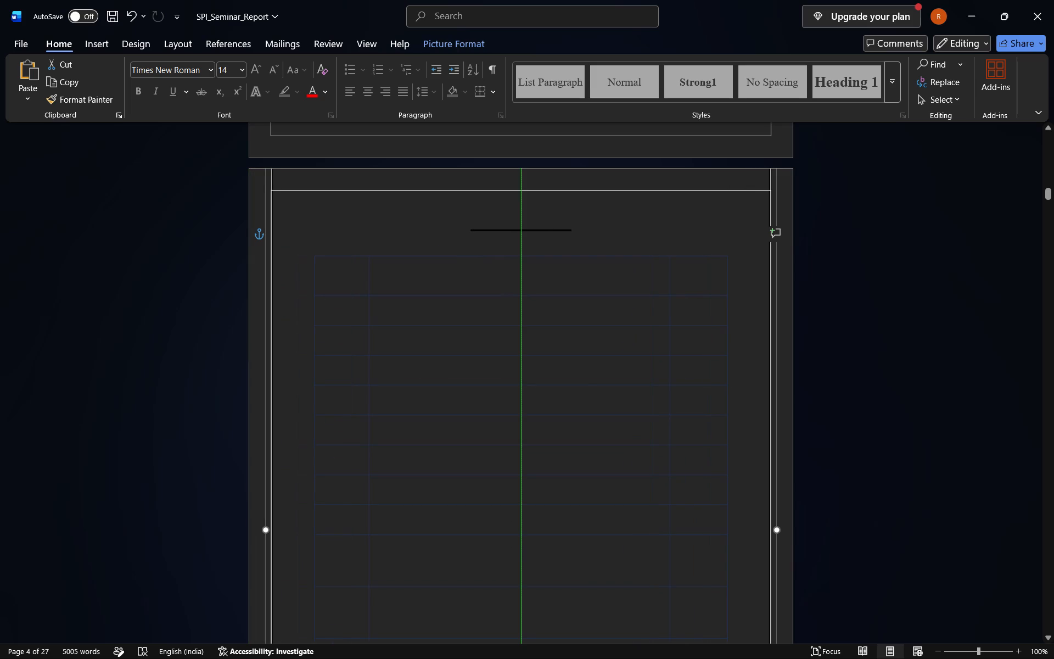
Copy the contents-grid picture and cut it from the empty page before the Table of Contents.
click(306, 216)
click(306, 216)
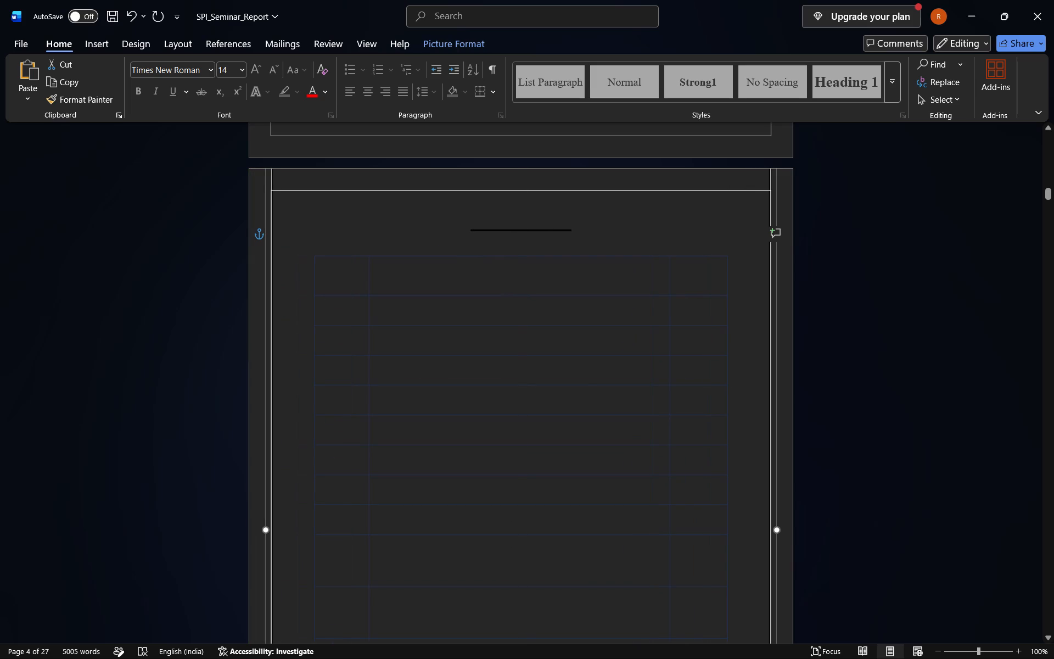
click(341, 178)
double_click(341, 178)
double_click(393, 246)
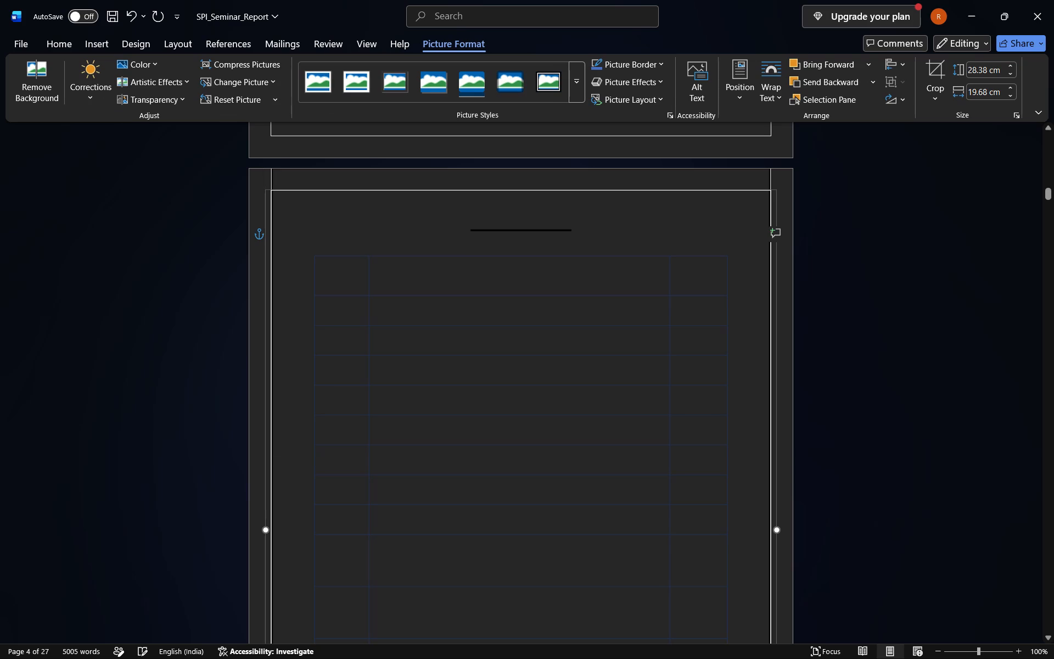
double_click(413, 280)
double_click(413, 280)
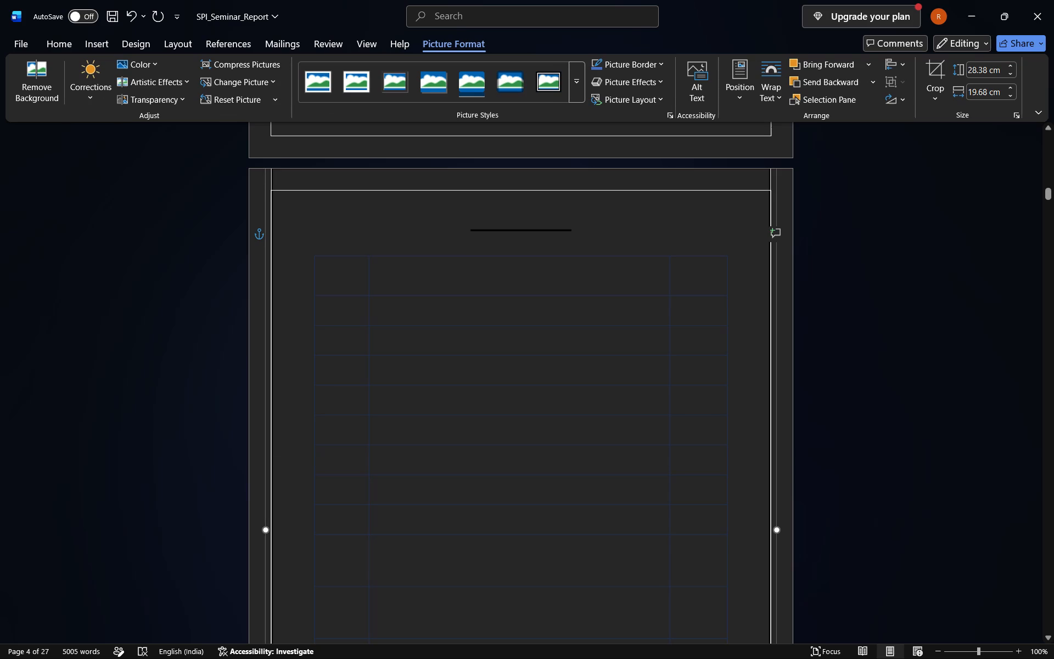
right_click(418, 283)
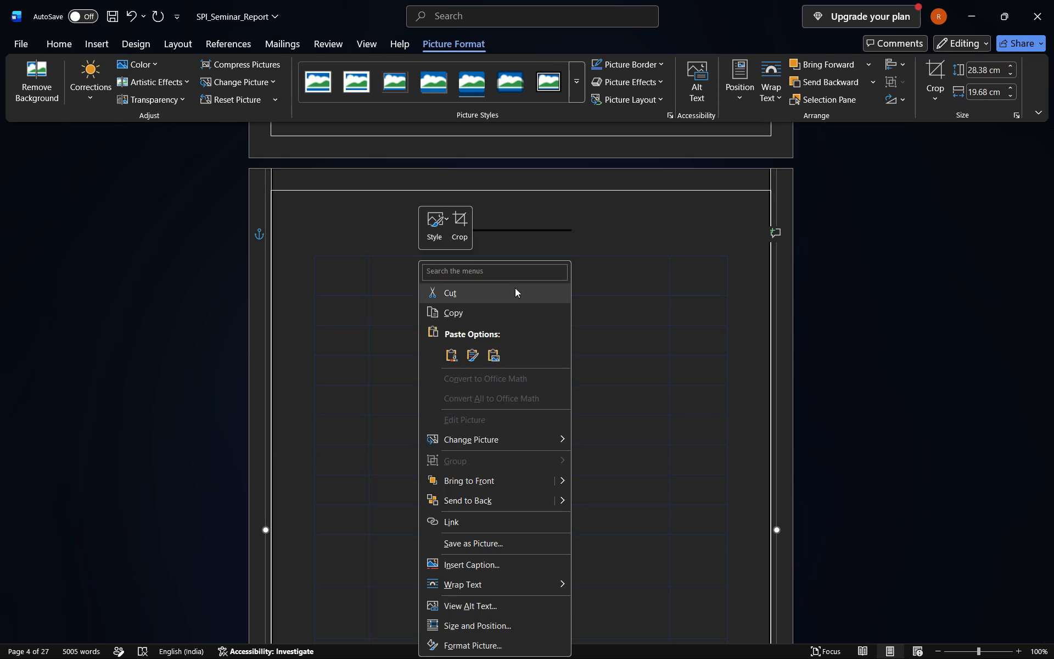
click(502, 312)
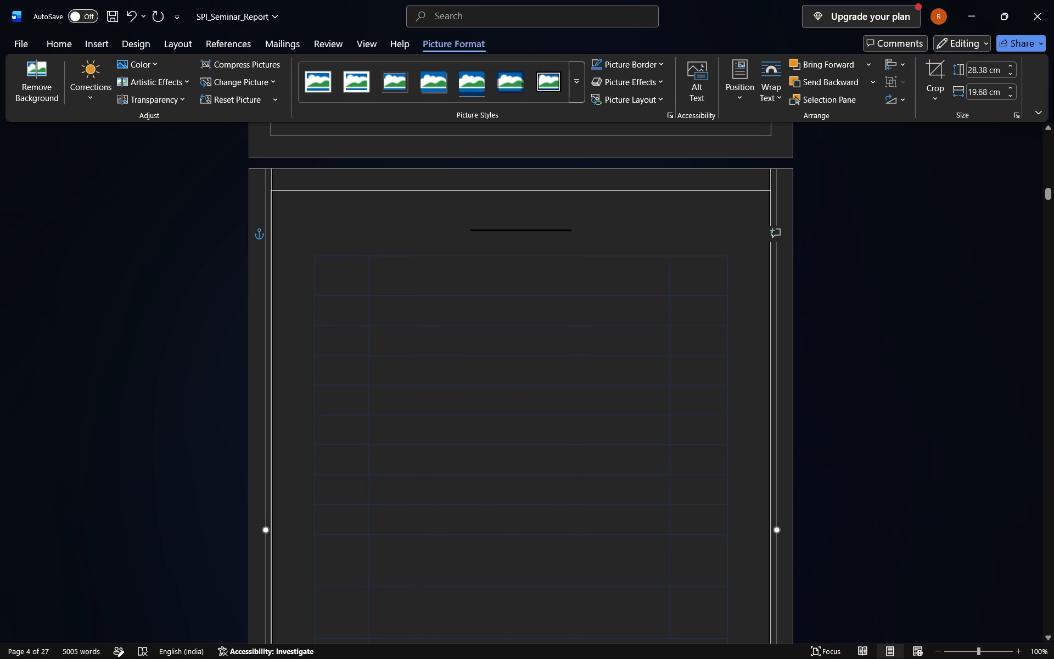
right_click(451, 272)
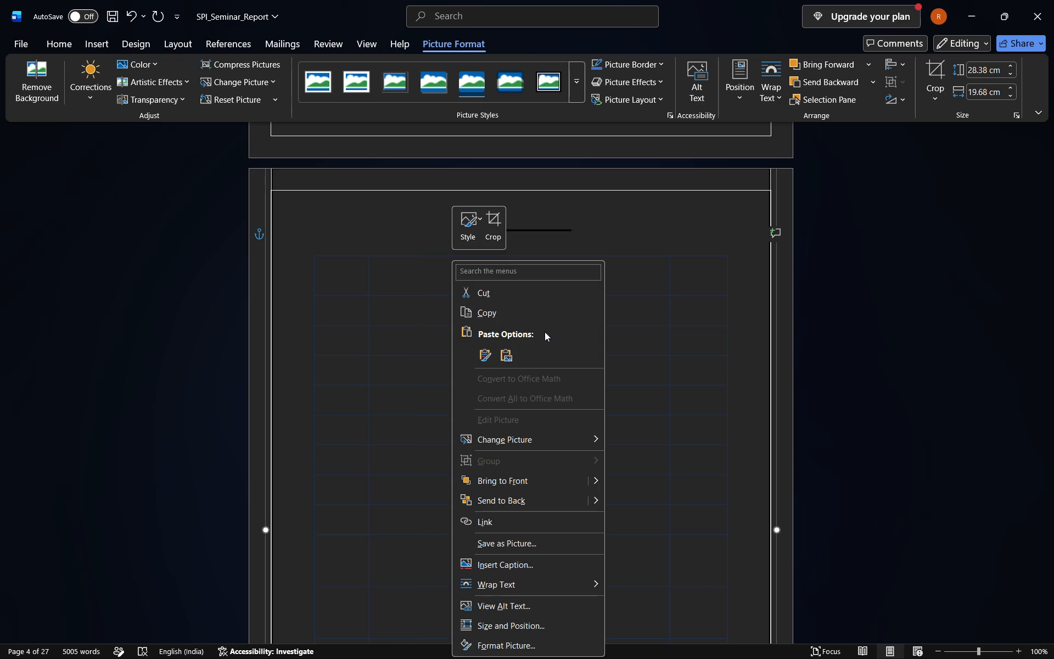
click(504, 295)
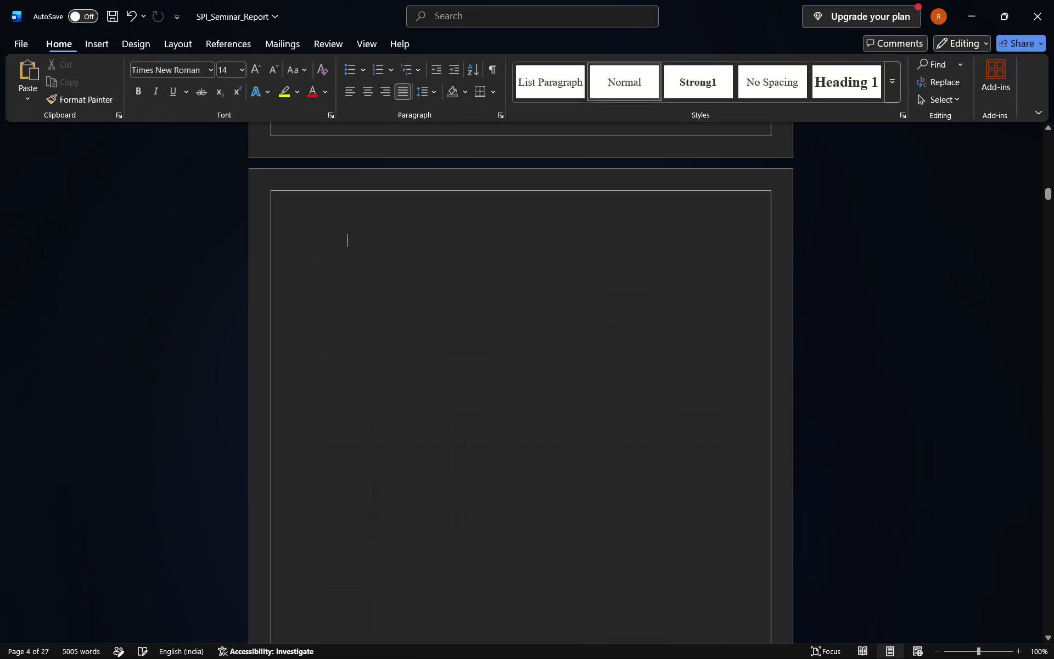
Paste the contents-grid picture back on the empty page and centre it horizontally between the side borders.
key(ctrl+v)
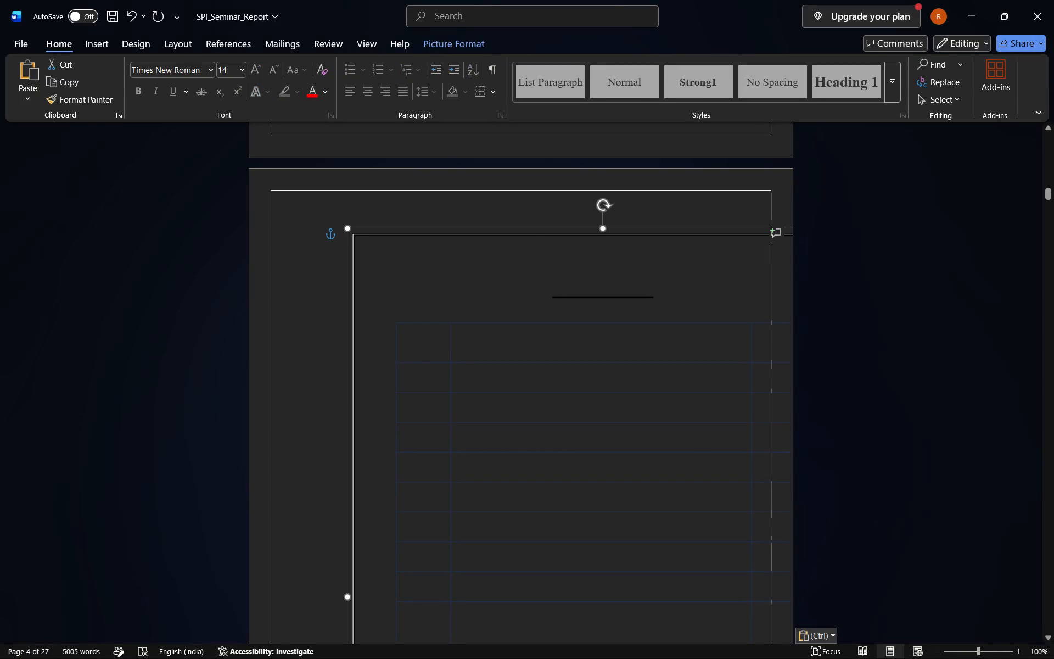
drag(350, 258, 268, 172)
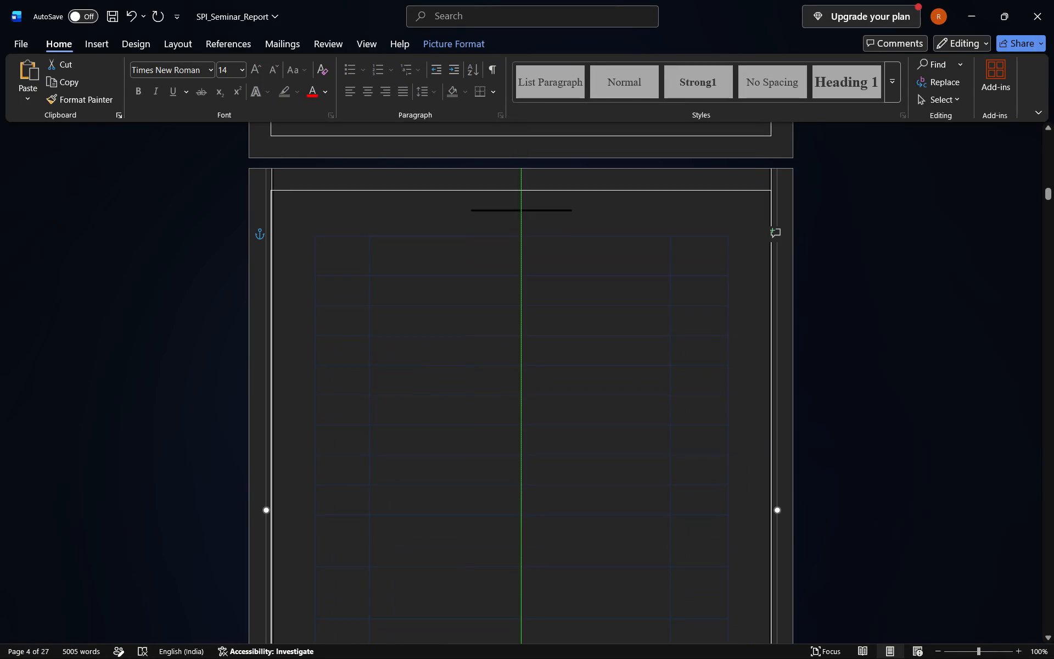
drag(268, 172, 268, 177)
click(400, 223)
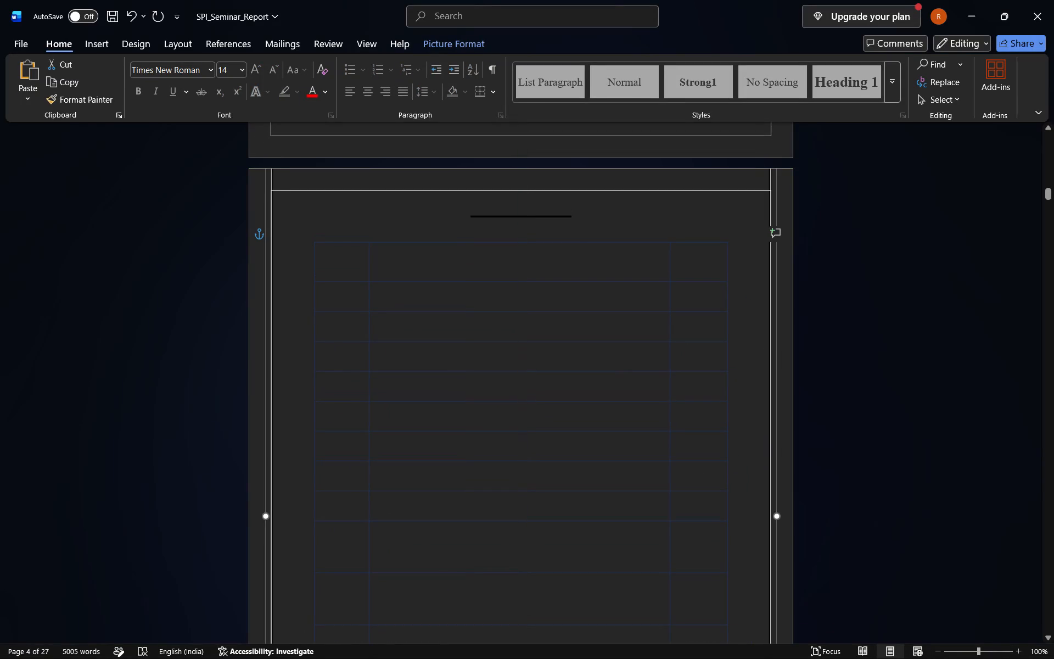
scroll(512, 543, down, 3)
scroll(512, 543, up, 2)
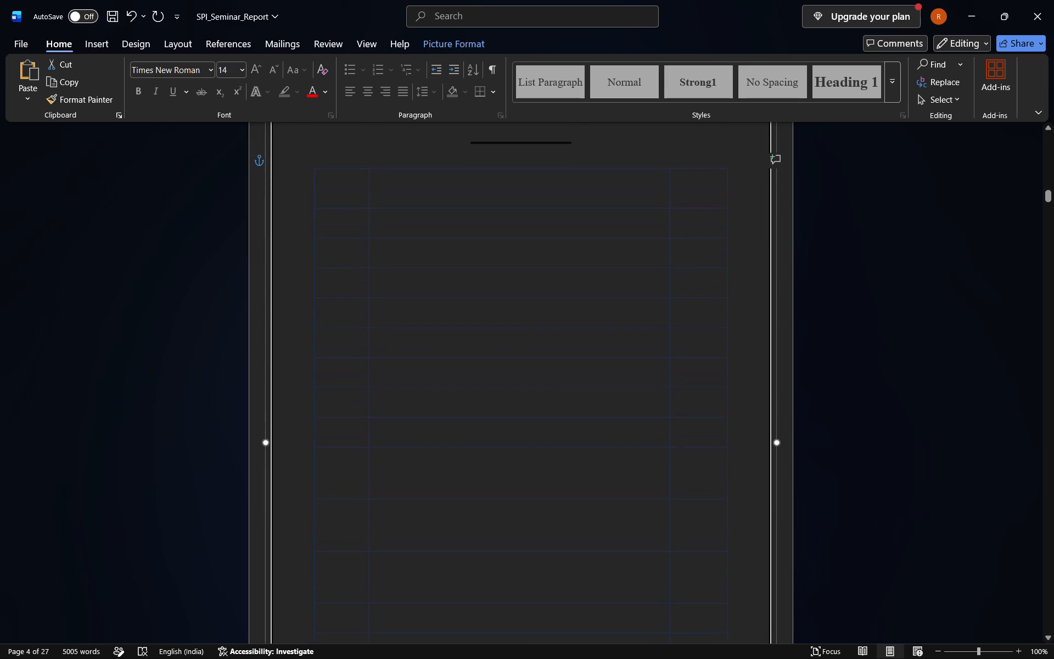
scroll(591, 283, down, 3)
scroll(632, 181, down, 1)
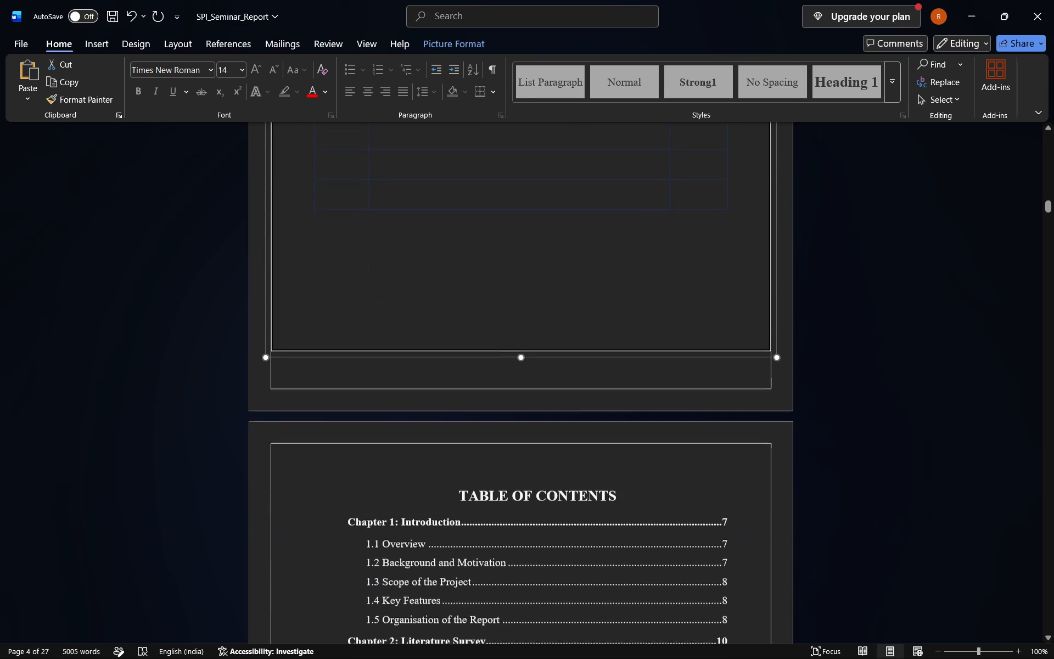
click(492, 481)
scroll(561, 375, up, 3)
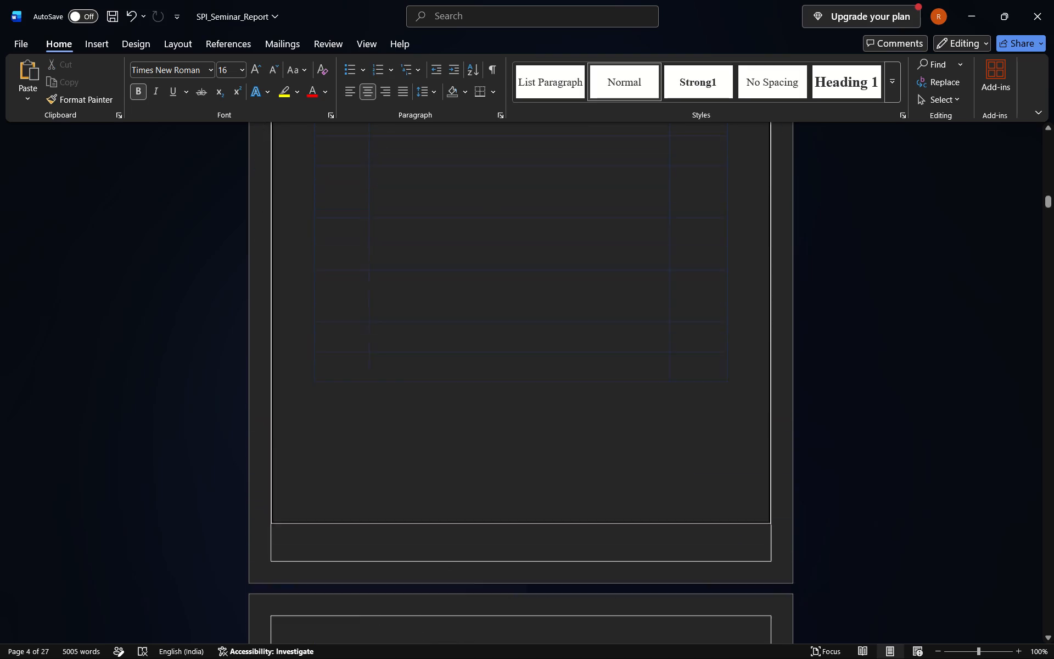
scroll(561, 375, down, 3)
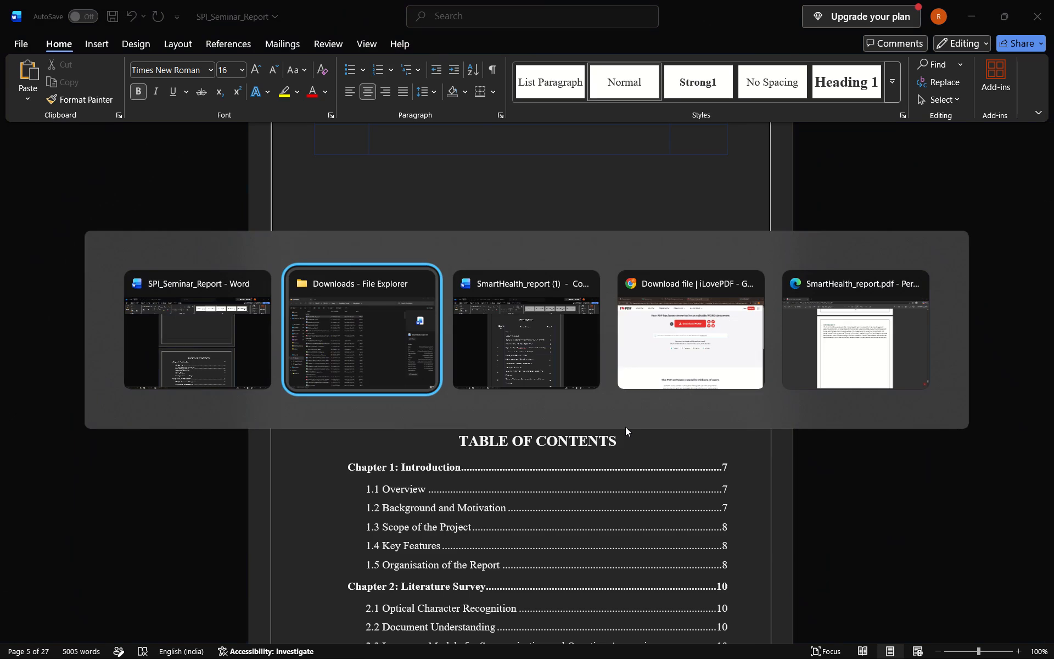
Close the Downloads window in File Explorer and check the CONTENTS page of SmartHealth_report.
click(1032, 15)
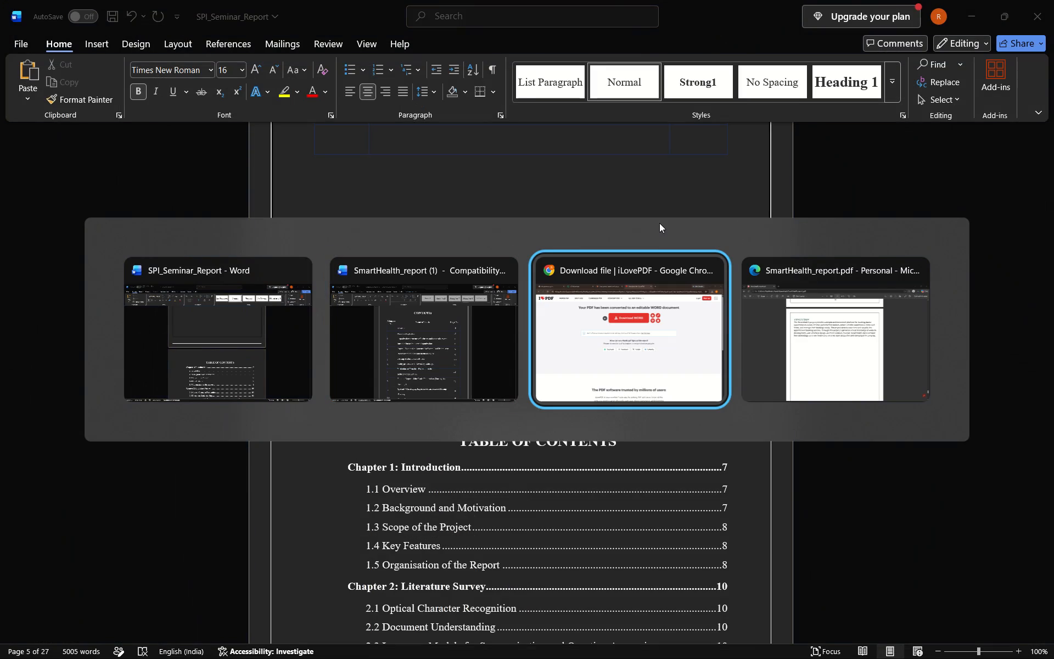
scroll(564, 233, up, 1)
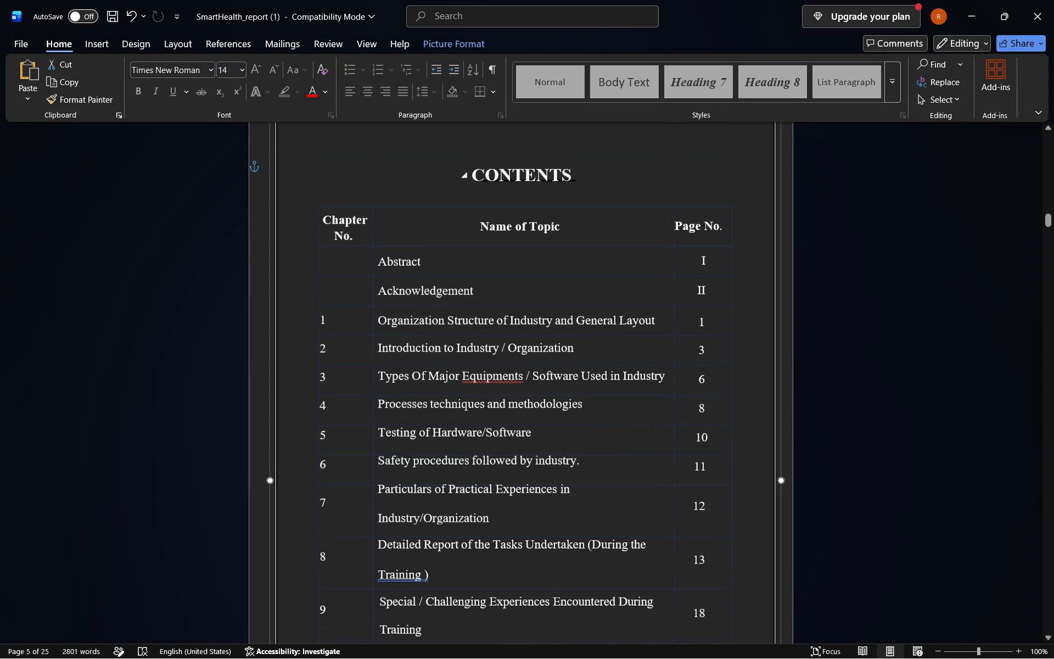
scroll(564, 233, up, 1)
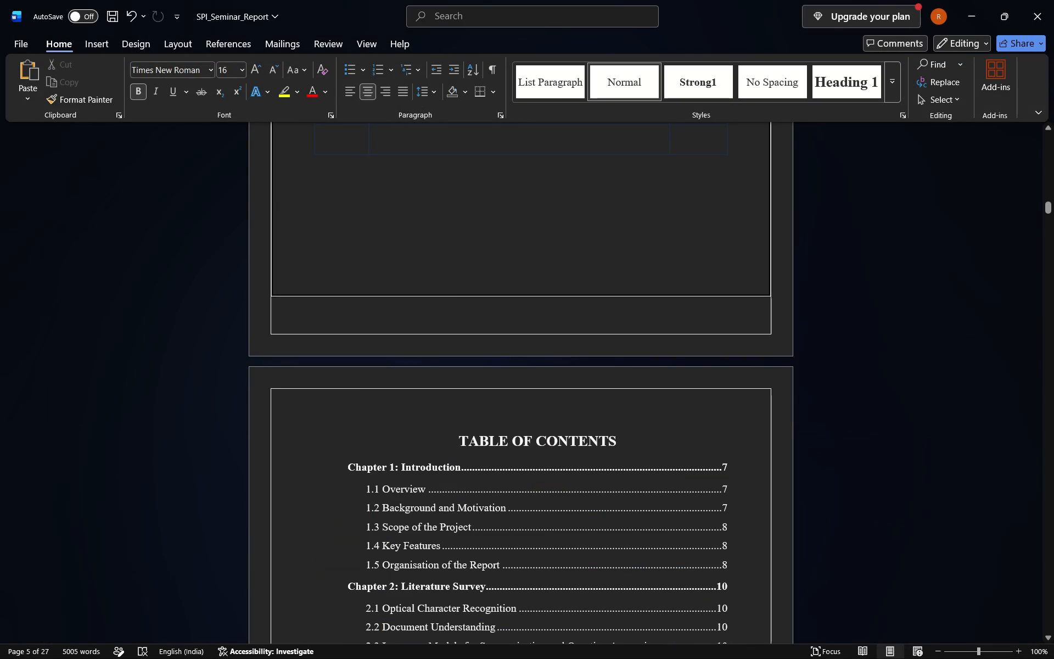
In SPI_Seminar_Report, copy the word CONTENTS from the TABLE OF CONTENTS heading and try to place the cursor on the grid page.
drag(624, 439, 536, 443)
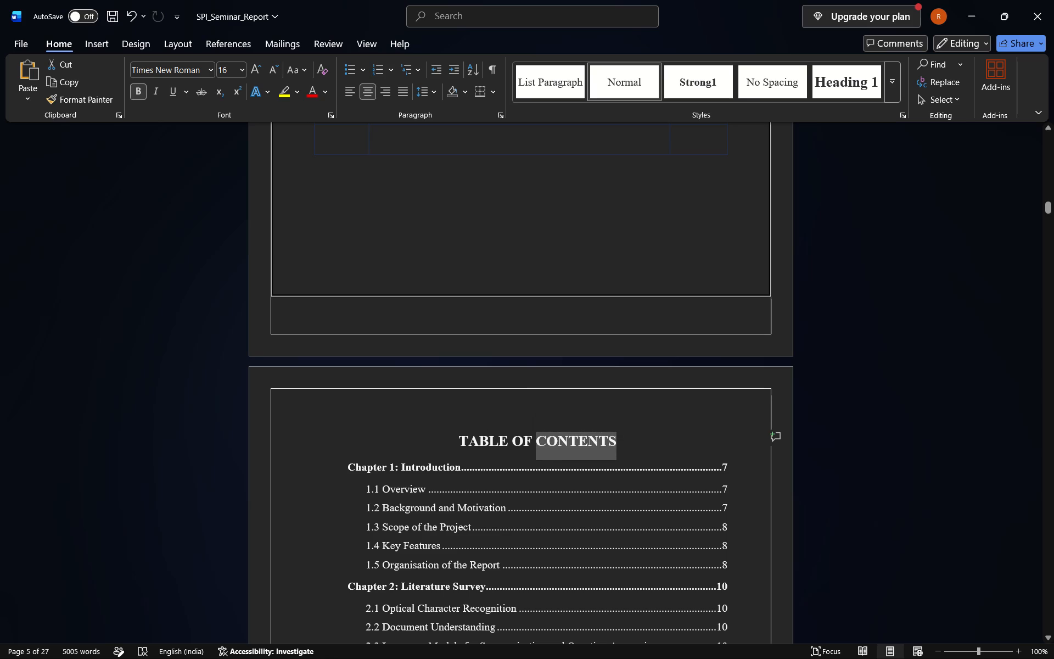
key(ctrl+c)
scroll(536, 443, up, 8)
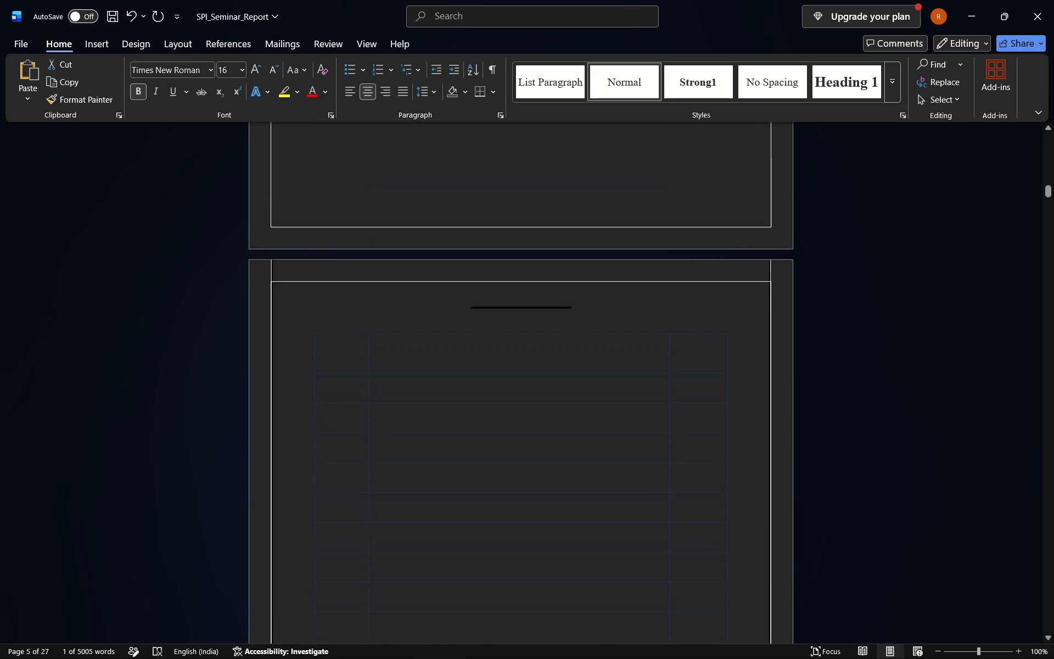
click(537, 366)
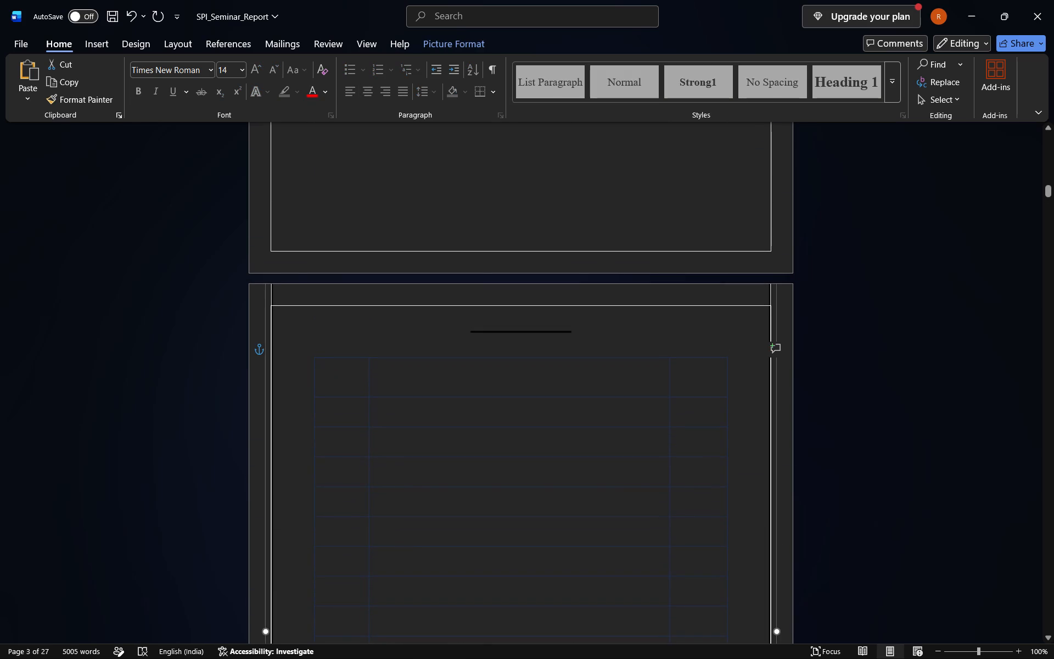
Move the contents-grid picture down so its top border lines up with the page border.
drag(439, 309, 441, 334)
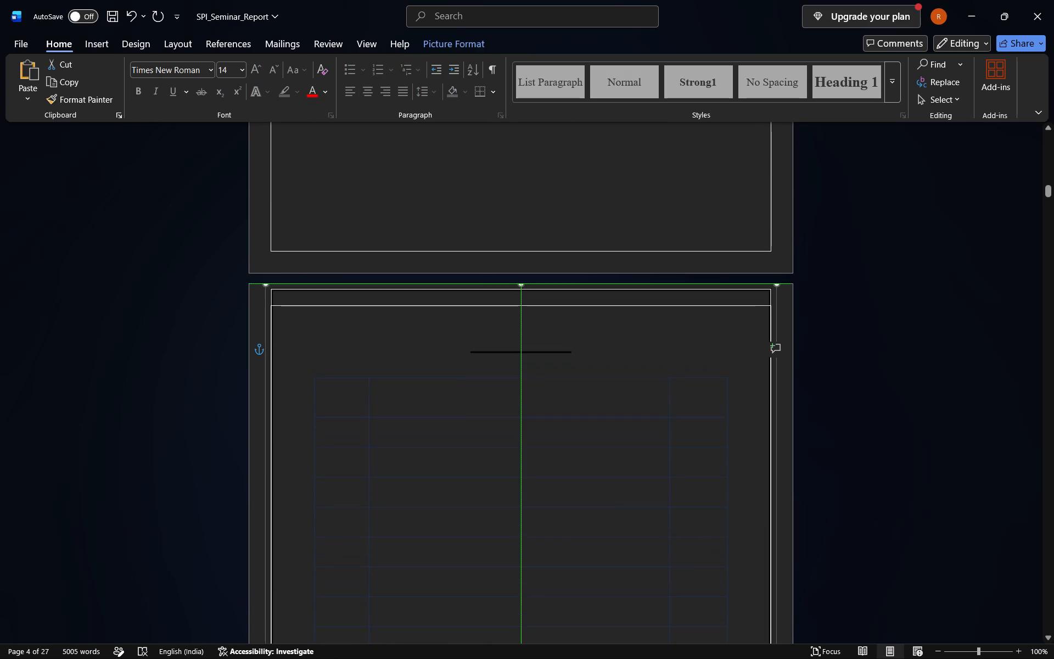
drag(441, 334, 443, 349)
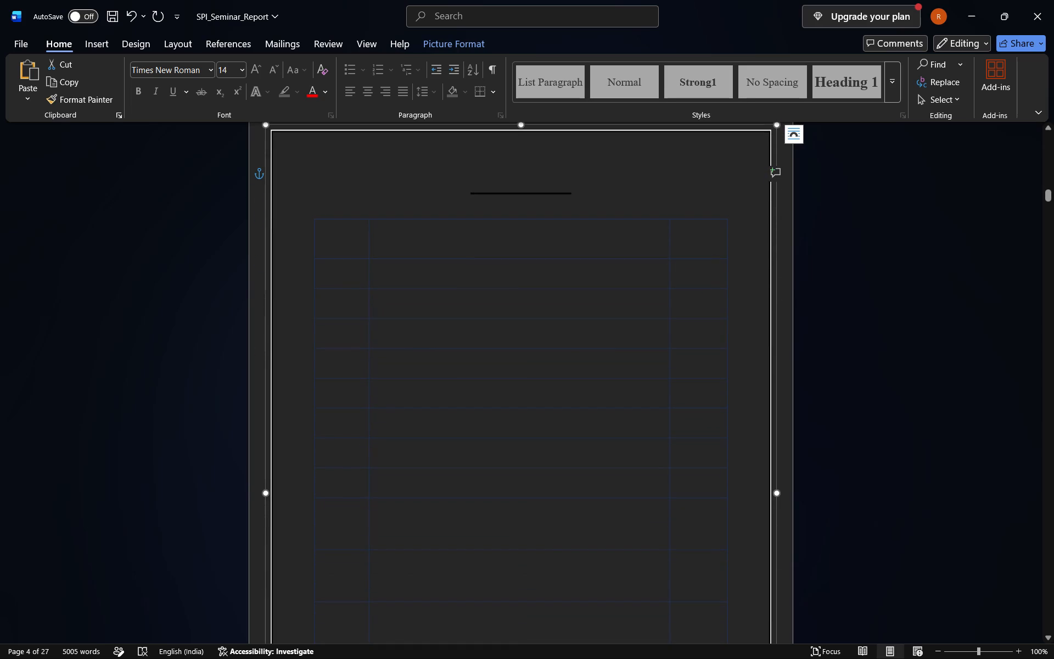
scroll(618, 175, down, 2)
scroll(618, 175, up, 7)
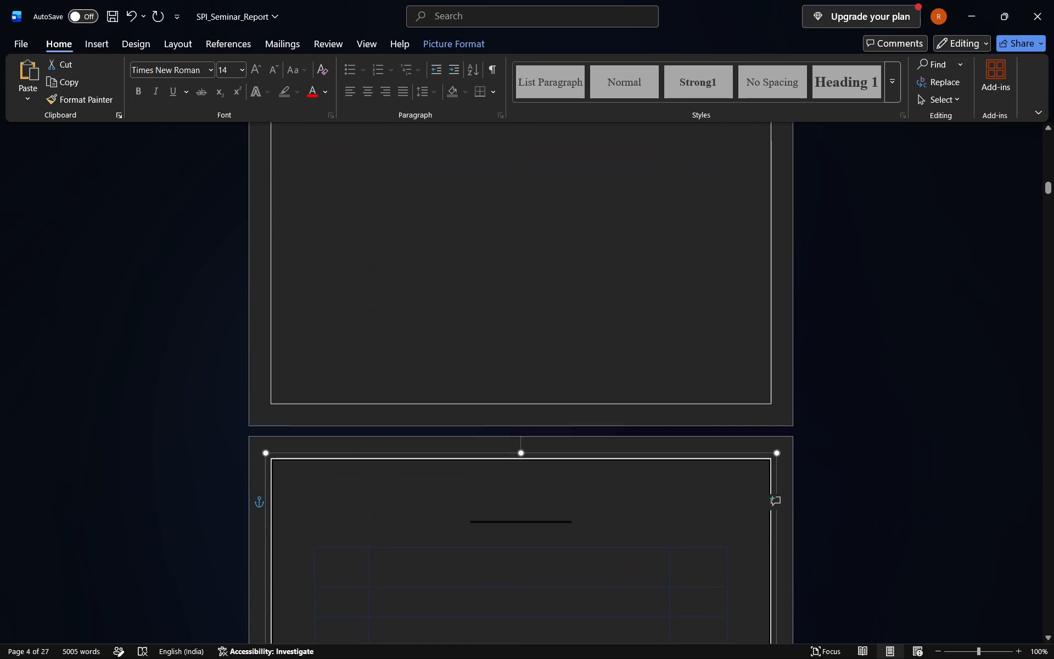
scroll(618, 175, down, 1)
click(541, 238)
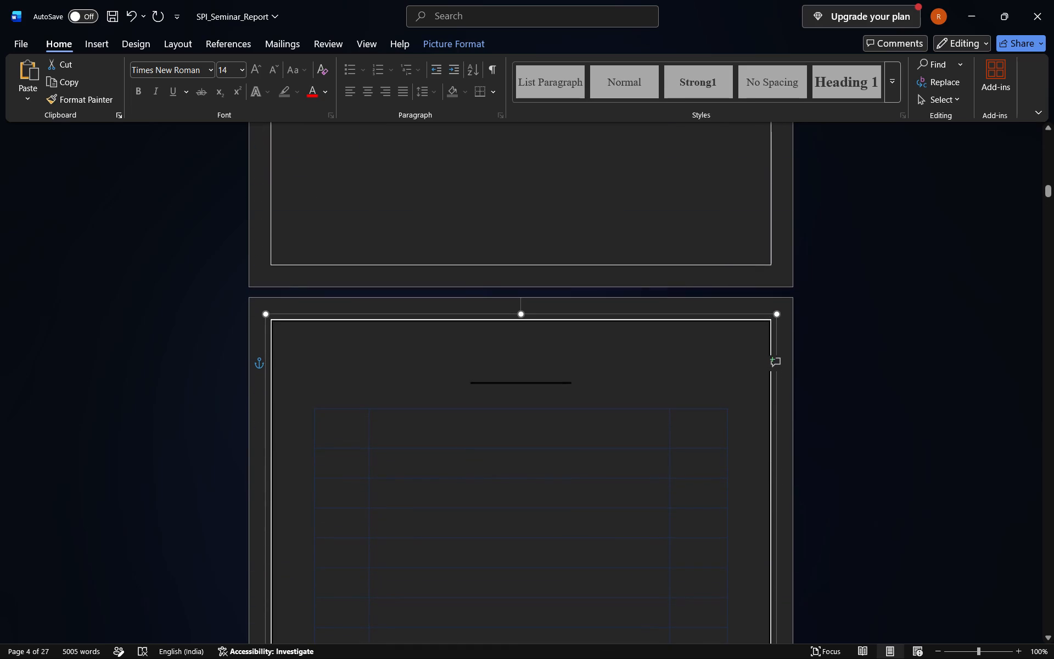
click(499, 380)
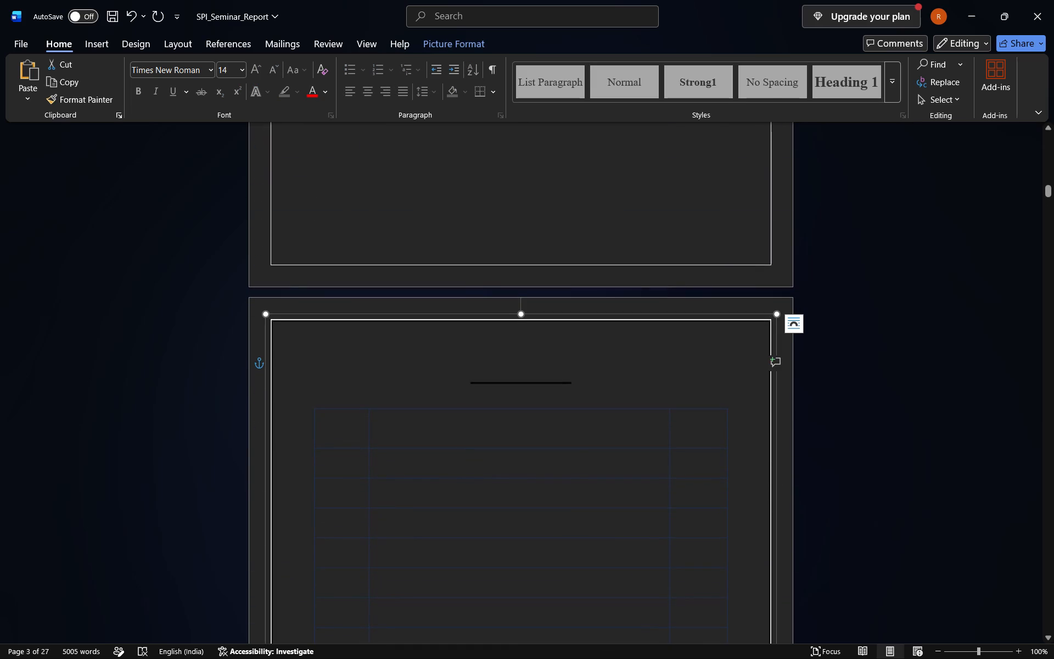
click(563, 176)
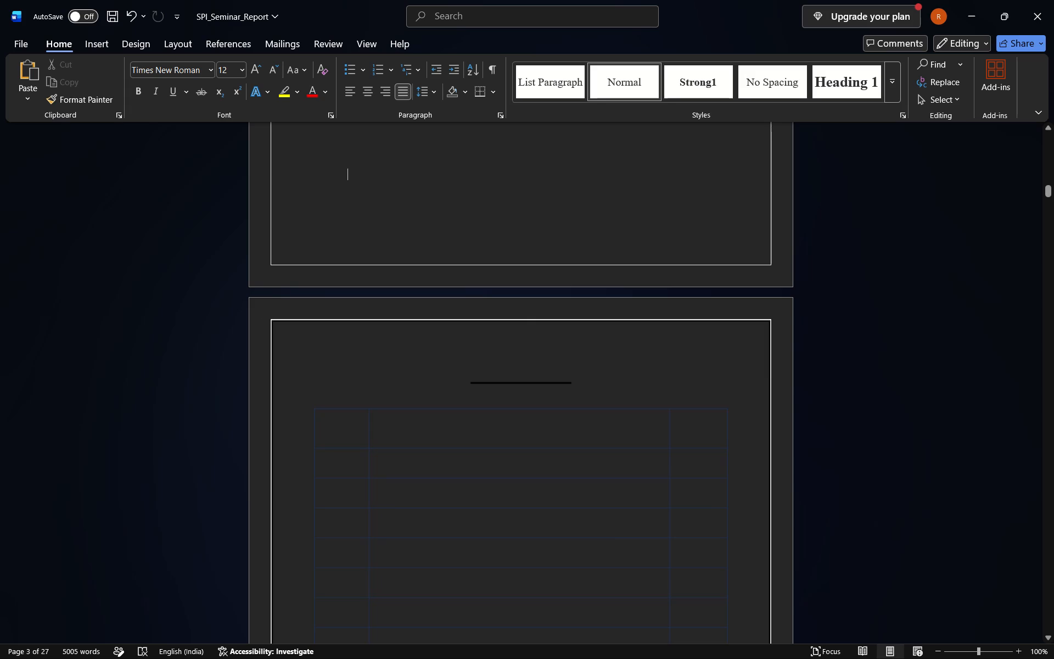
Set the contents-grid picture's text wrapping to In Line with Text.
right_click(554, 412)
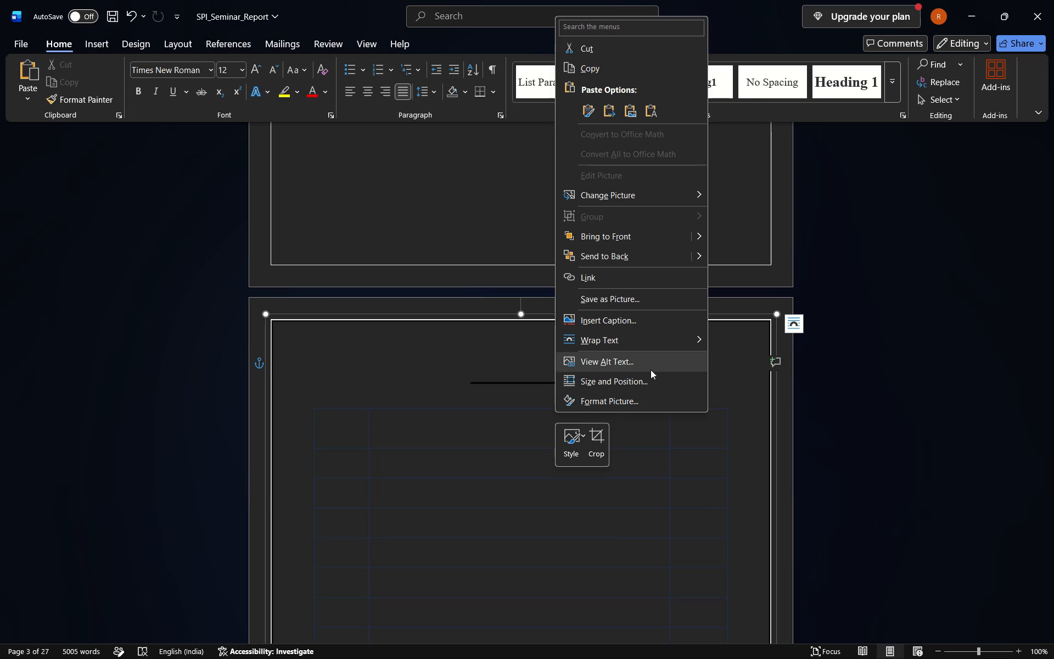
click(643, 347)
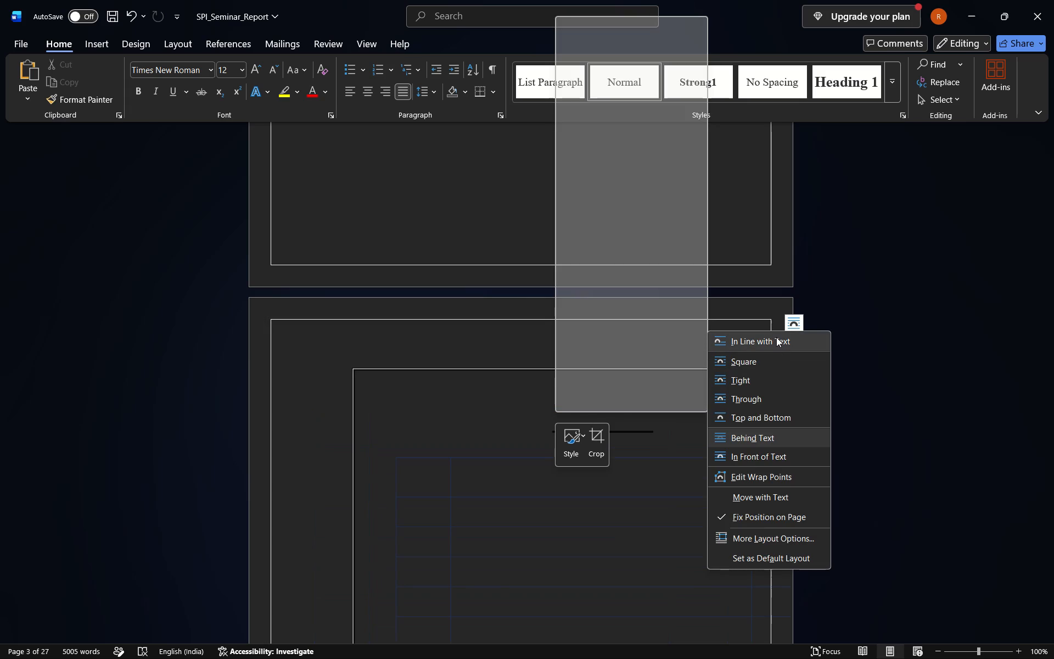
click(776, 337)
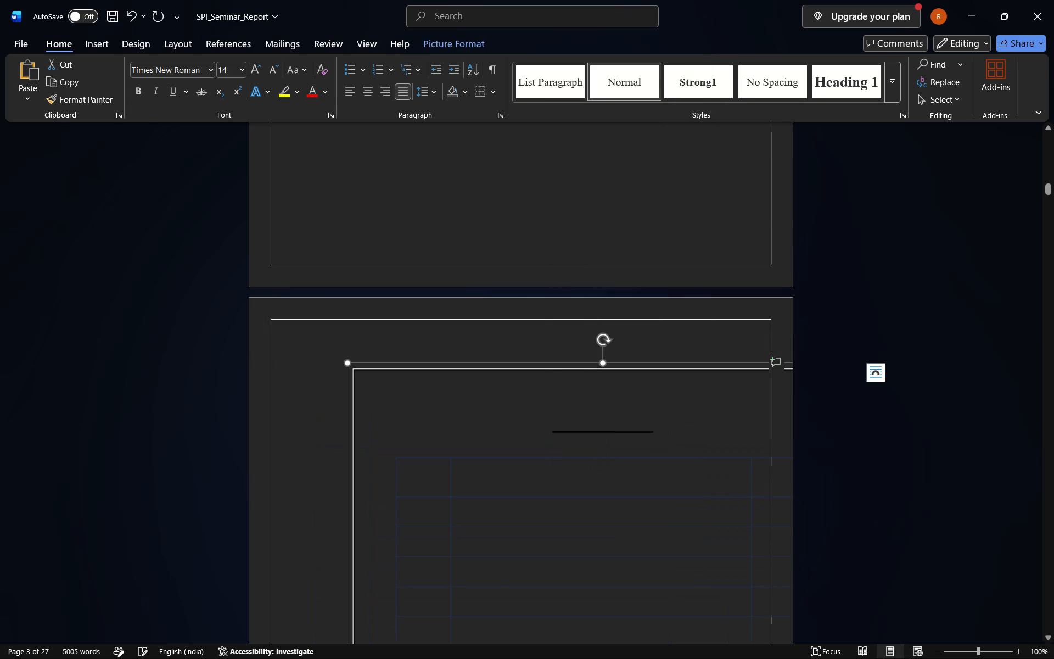
Cut the contents-grid picture from the page before the Table of Contents, leaving the page empty.
click(455, 452)
click(492, 472)
triple_click(492, 472)
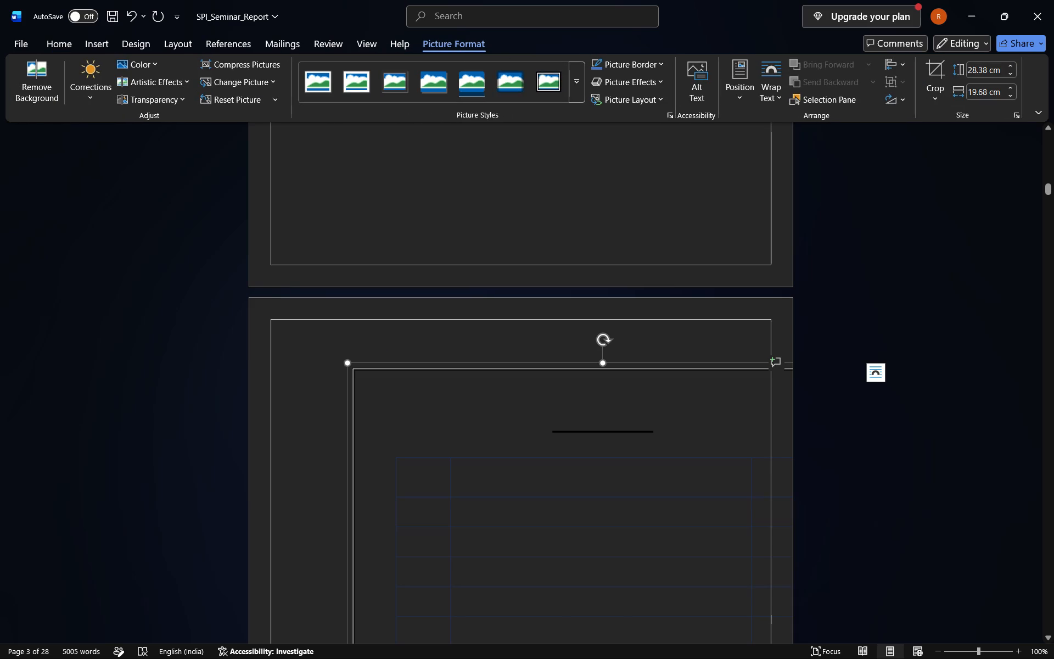
right_click(565, 403)
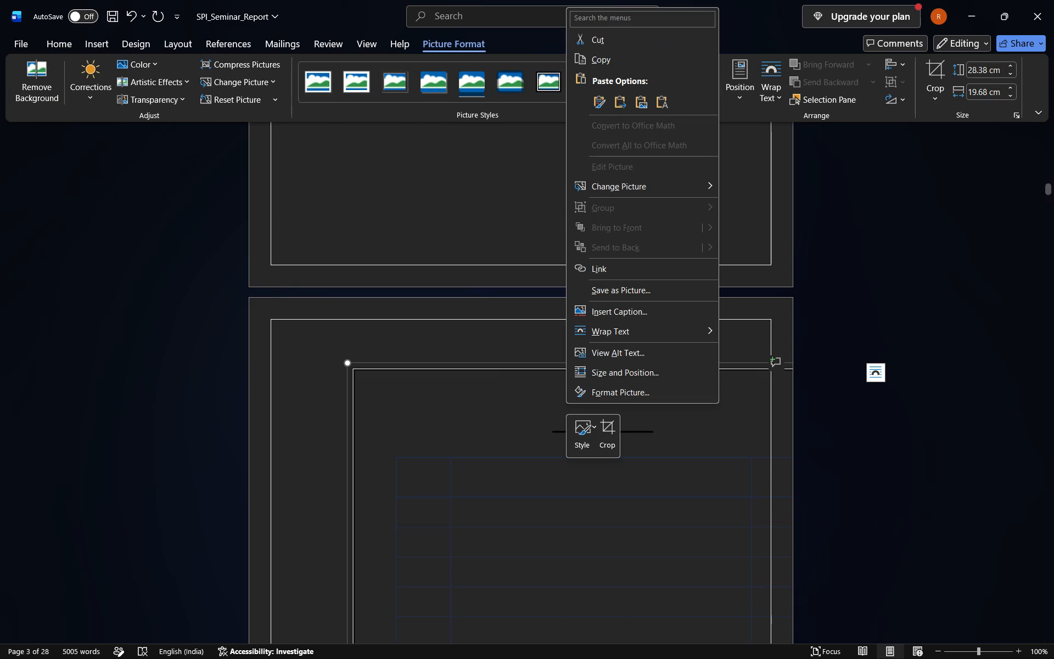
click(646, 45)
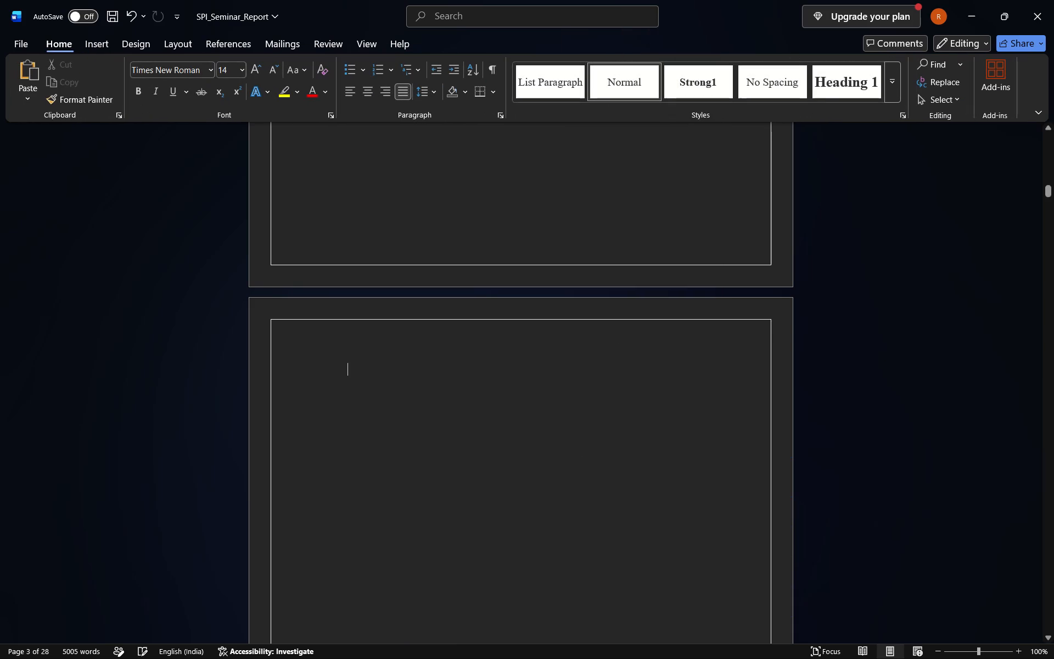
scroll(532, 393, down, 6)
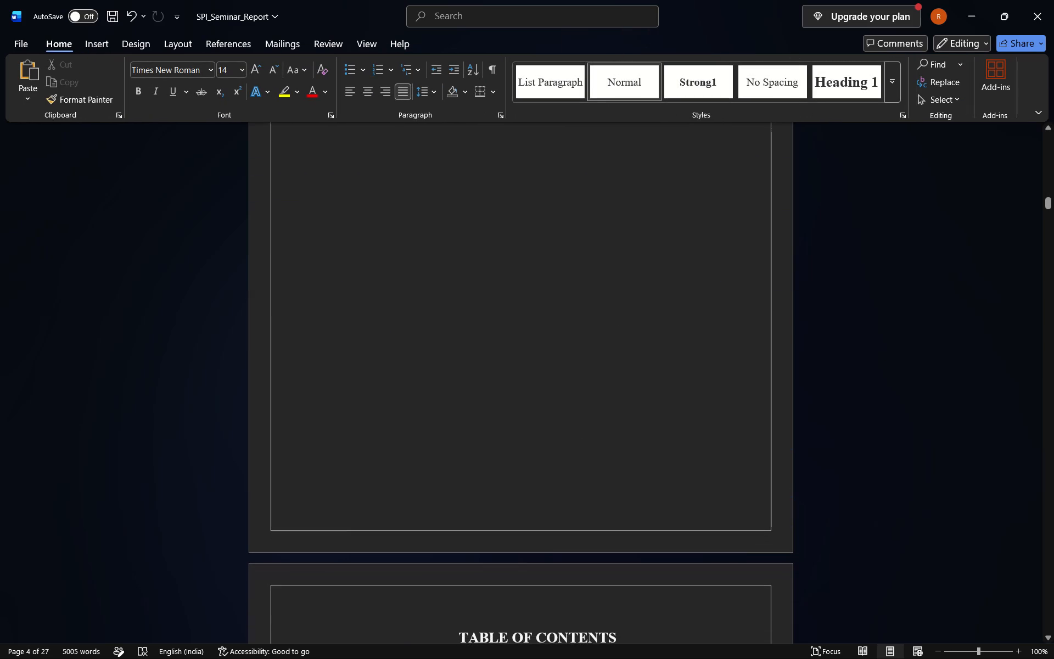
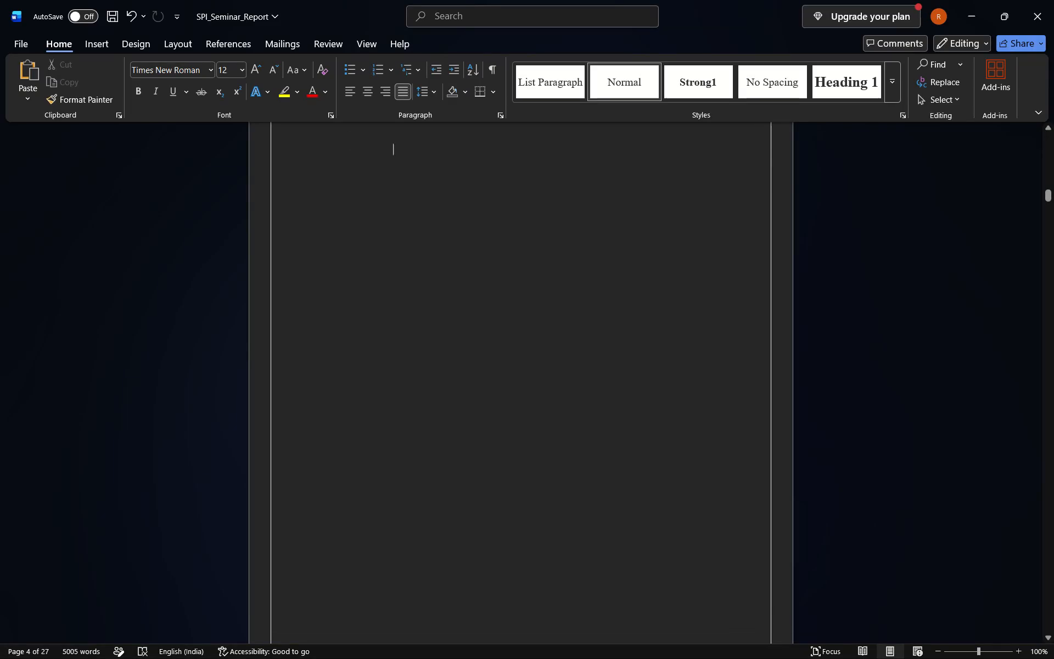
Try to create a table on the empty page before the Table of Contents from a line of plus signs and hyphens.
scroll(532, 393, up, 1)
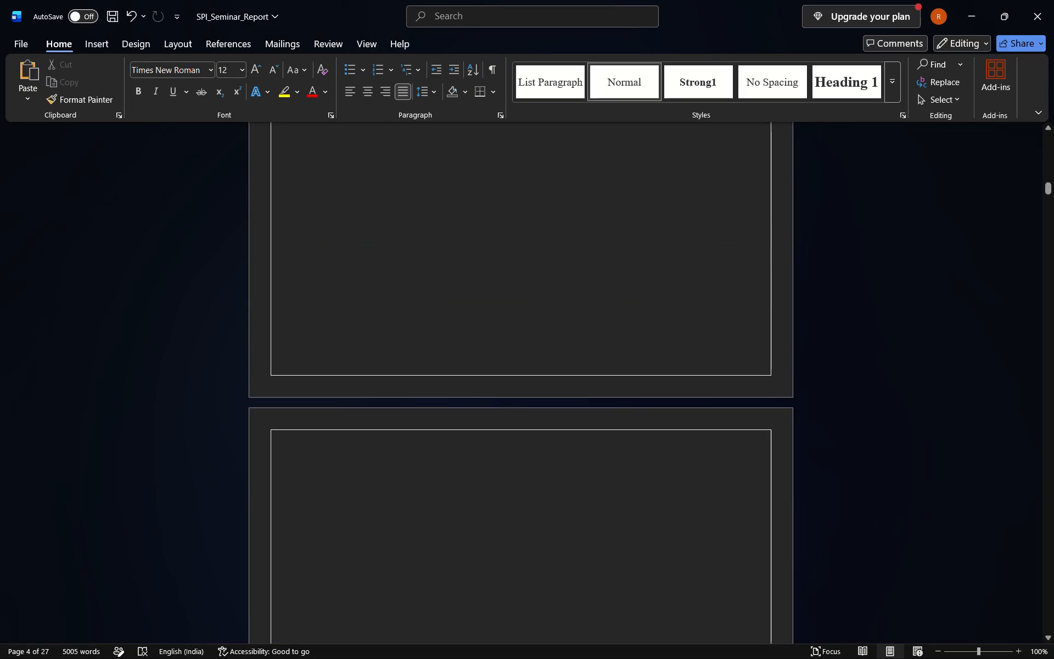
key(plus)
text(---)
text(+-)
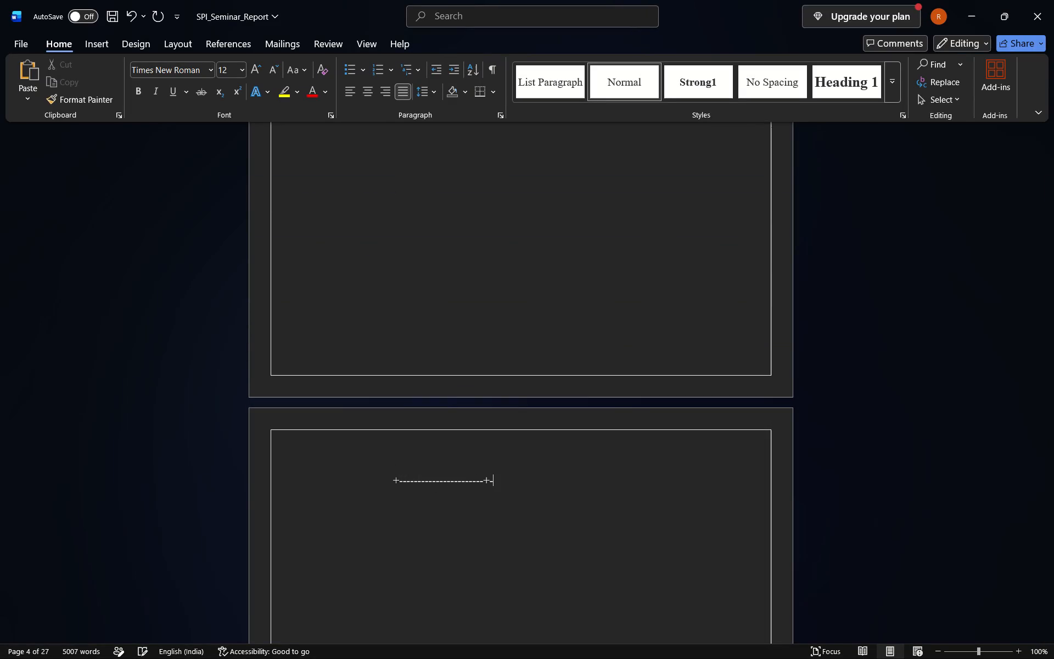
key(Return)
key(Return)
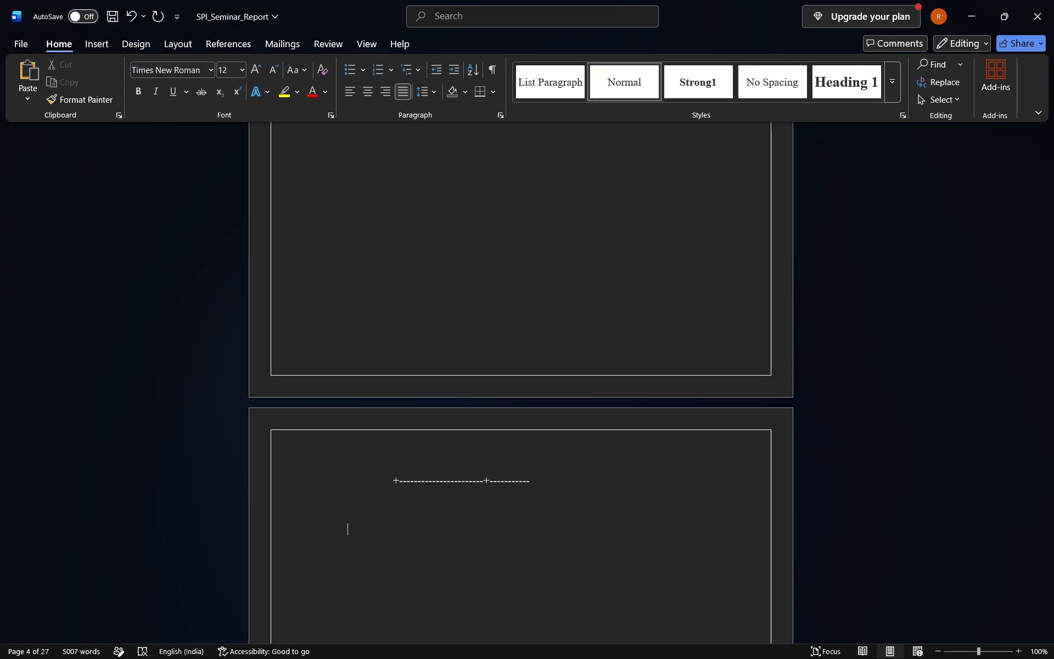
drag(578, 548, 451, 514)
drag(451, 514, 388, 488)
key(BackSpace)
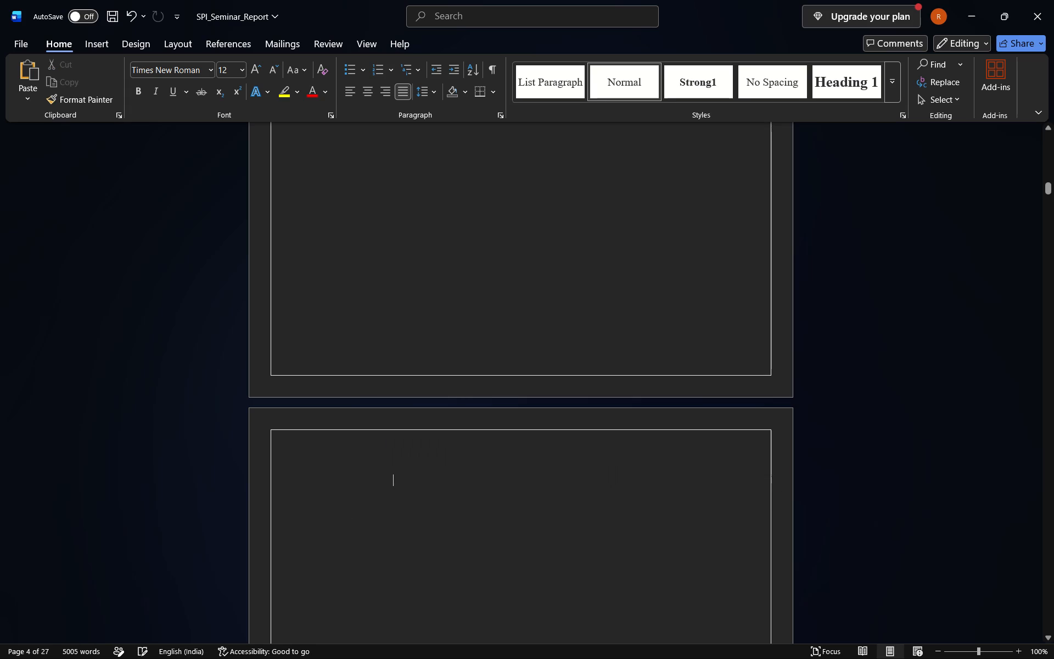
Delete the two untitled entries, 22 and 25, below References at the end of the Table of Contents.
scroll(520, 541, down, 8)
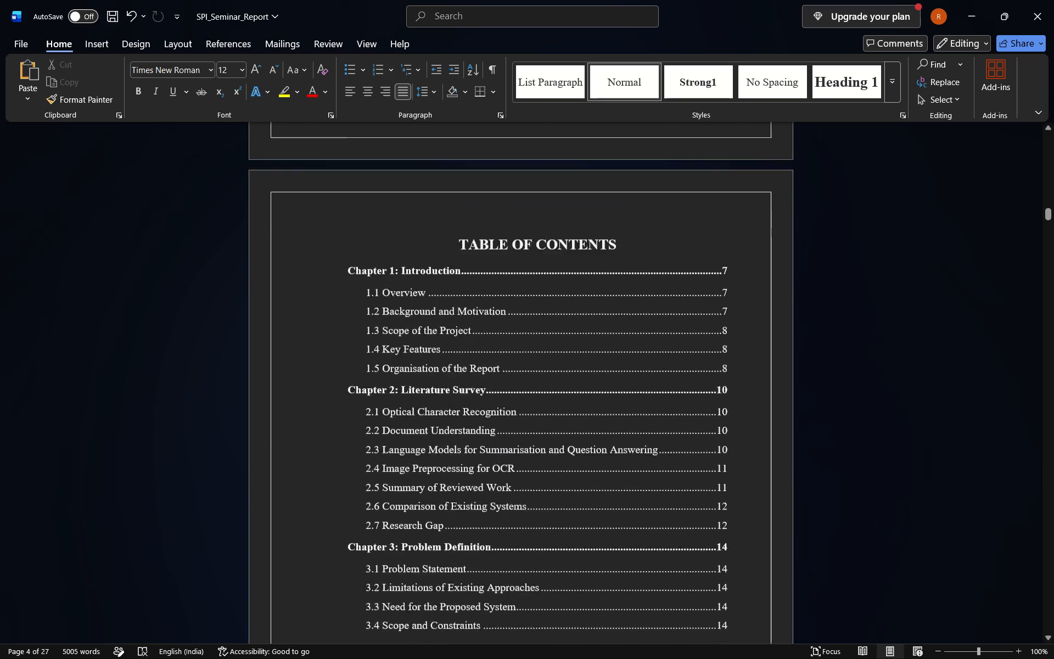
scroll(520, 541, down, 4)
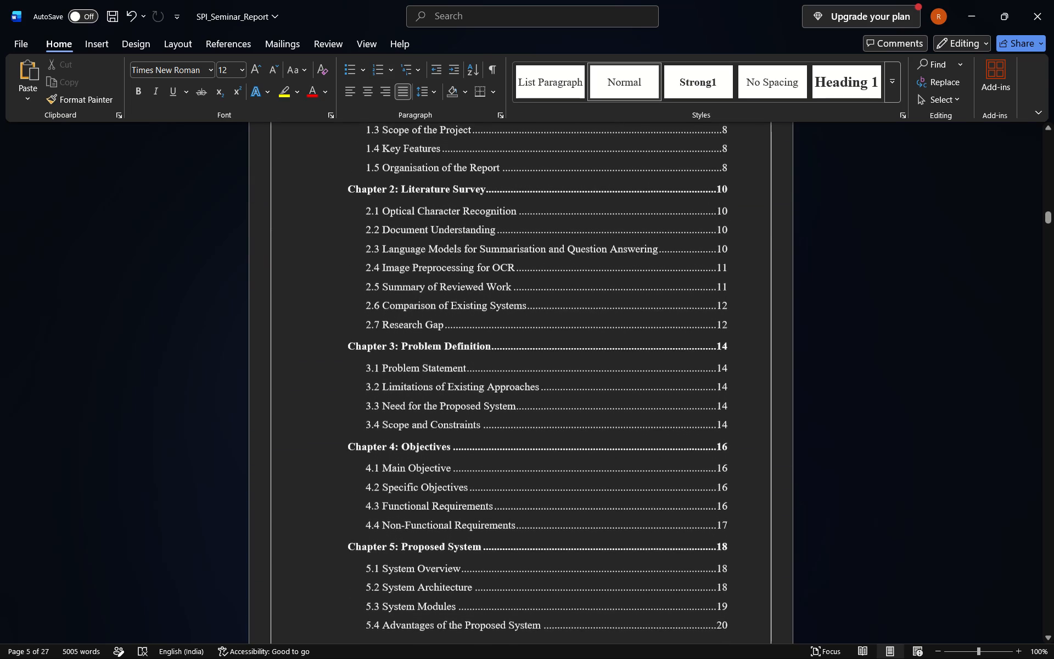
scroll(520, 541, down, 4)
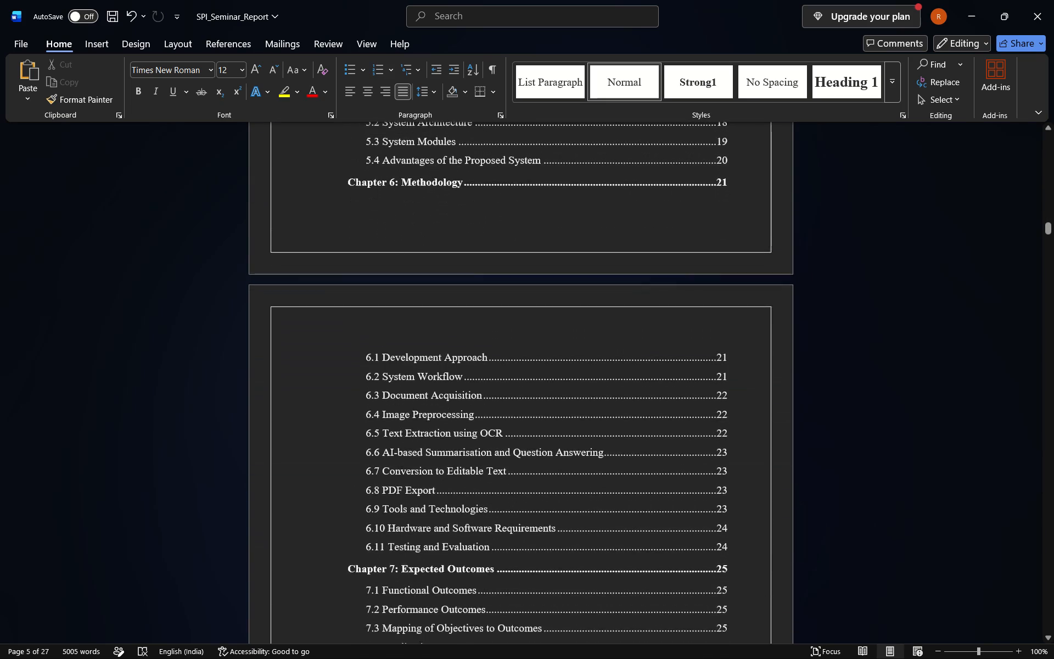
scroll(520, 541, down, 3)
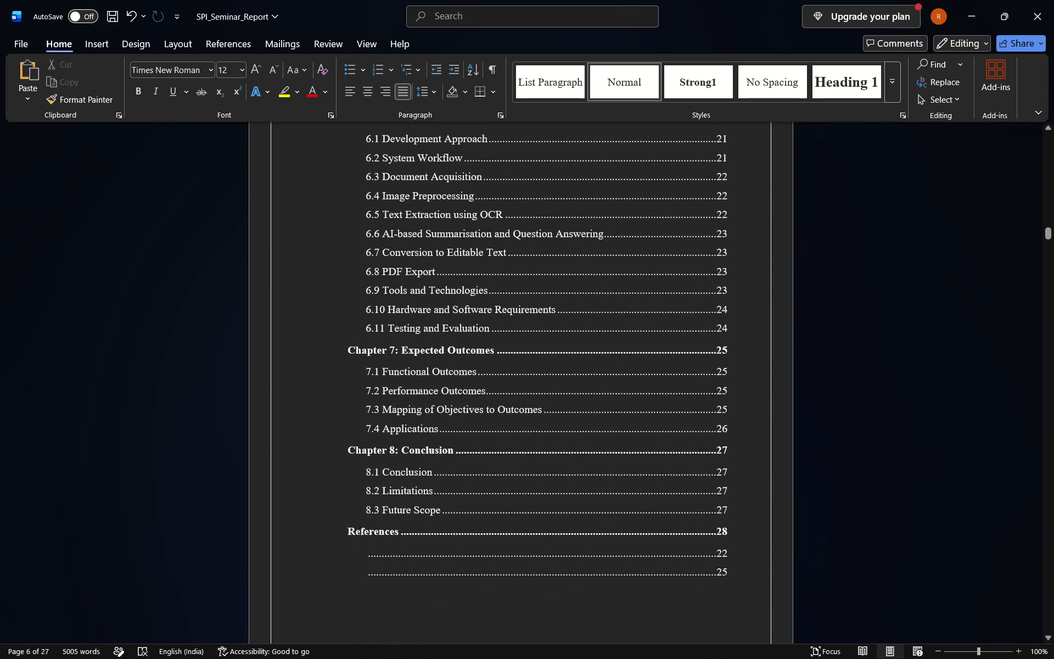
scroll(520, 541, down, 1)
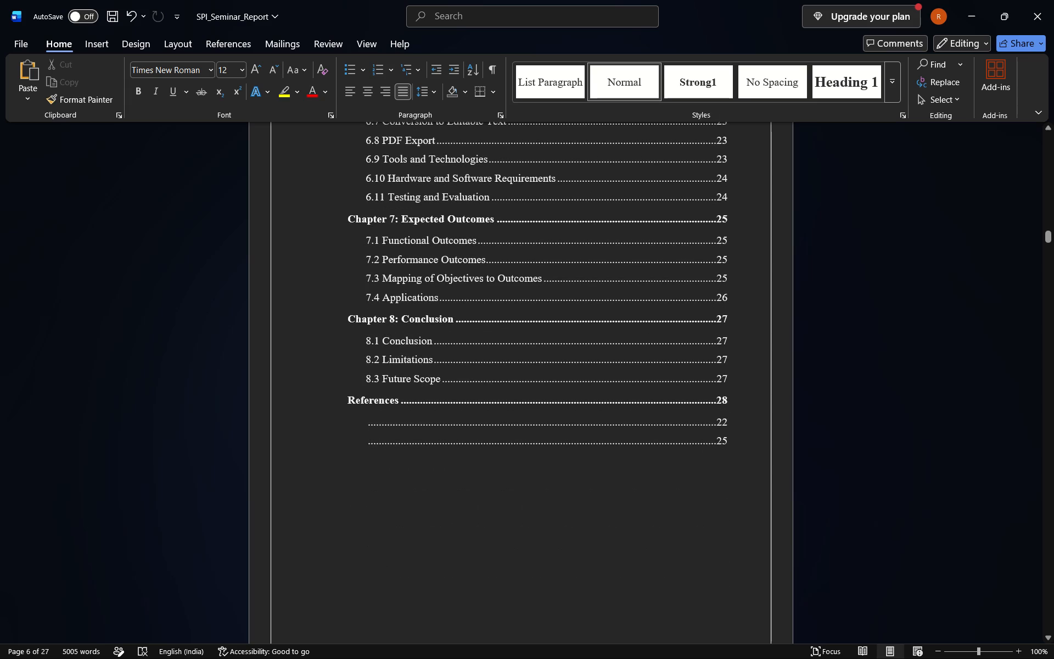
scroll(520, 541, down, 1)
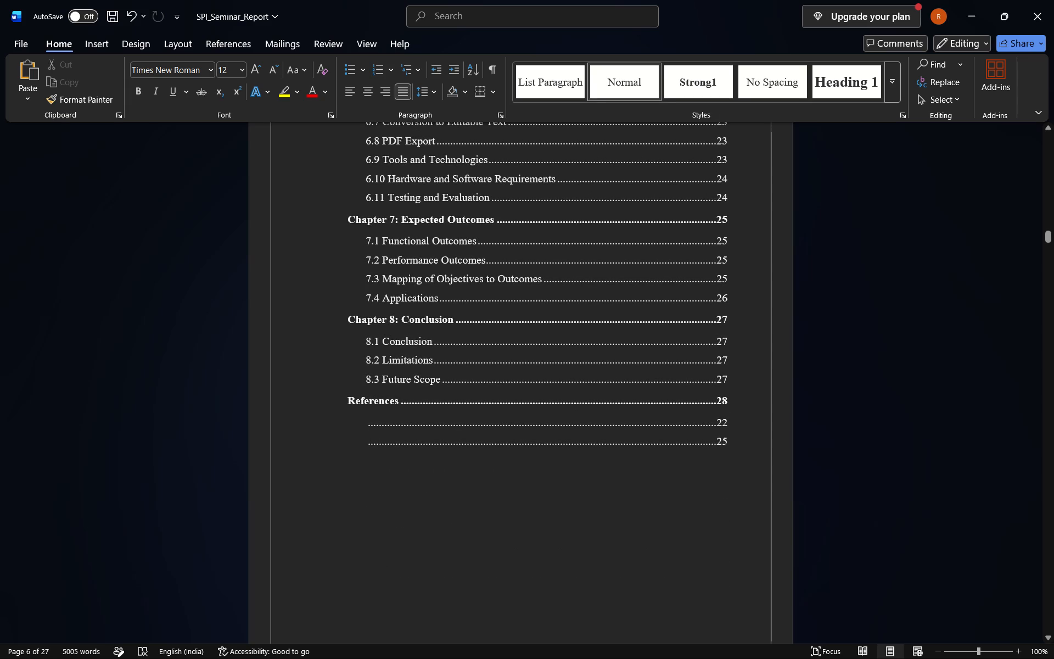
drag(739, 456, 410, 427)
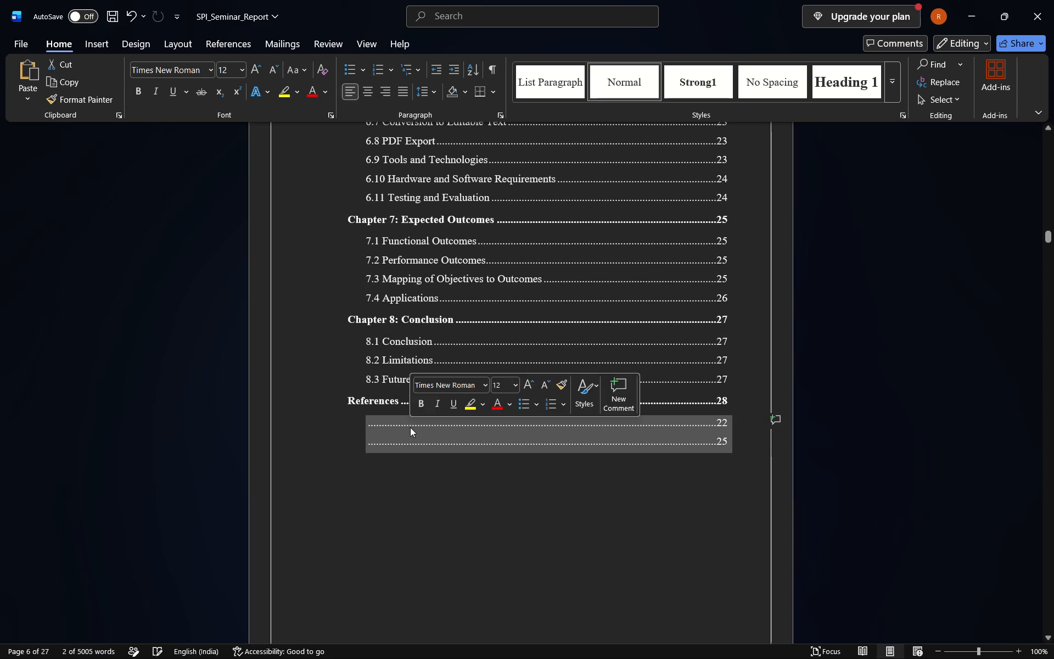
key(BackSpace)
scroll(545, 372, up, 2)
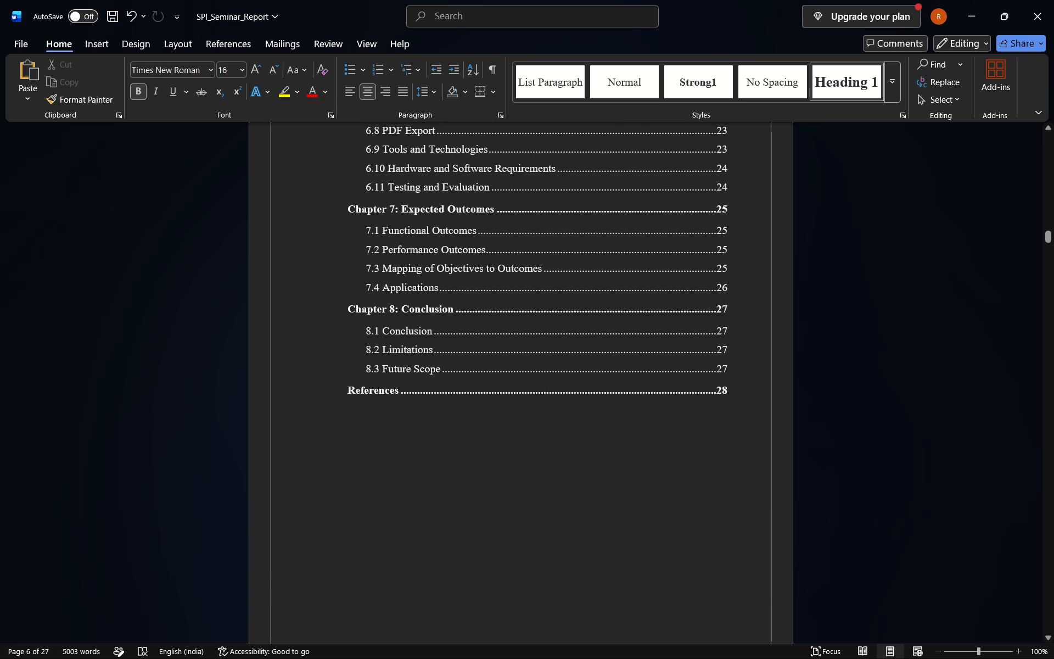
click(713, 393)
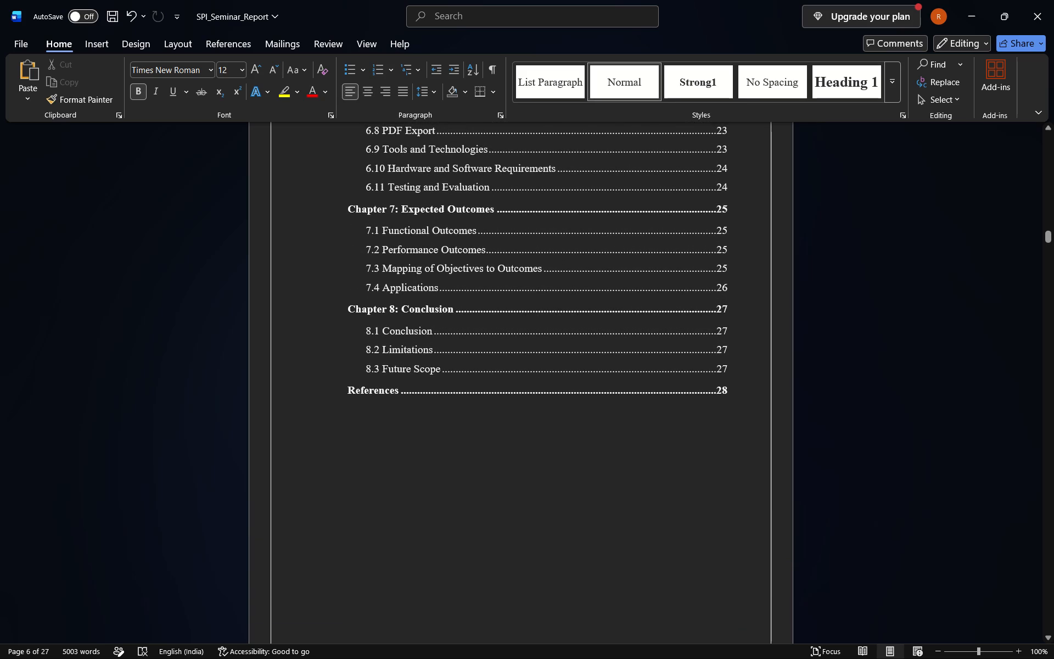
Review the Table of Contents and front matter of SPI_Seminar_Report back up to the title page.
scroll(588, 366, up, 7)
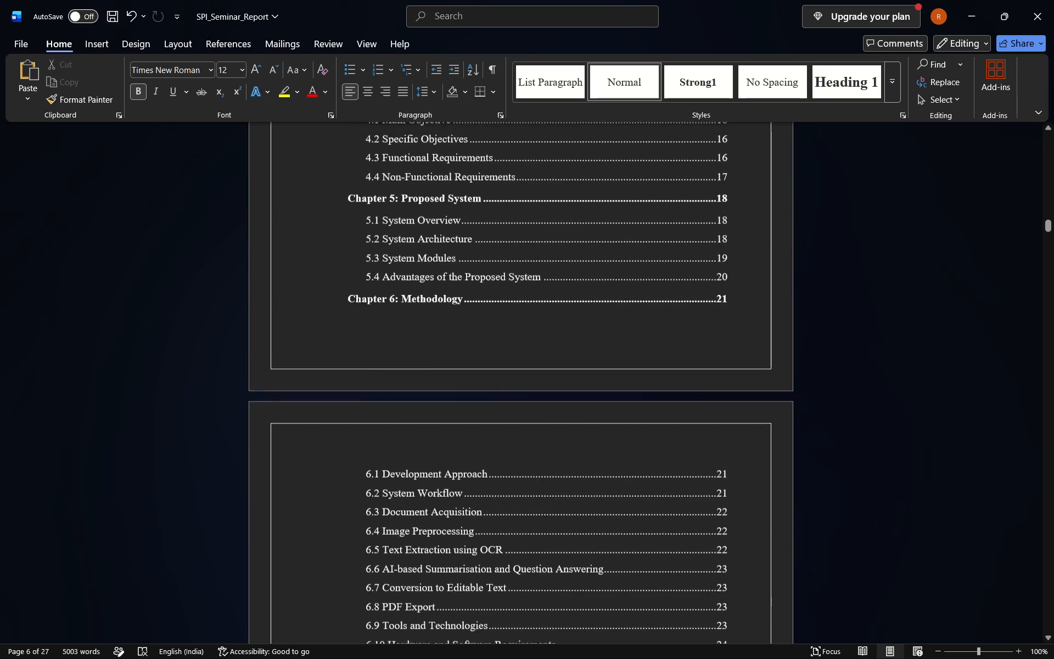
scroll(588, 366, up, 18)
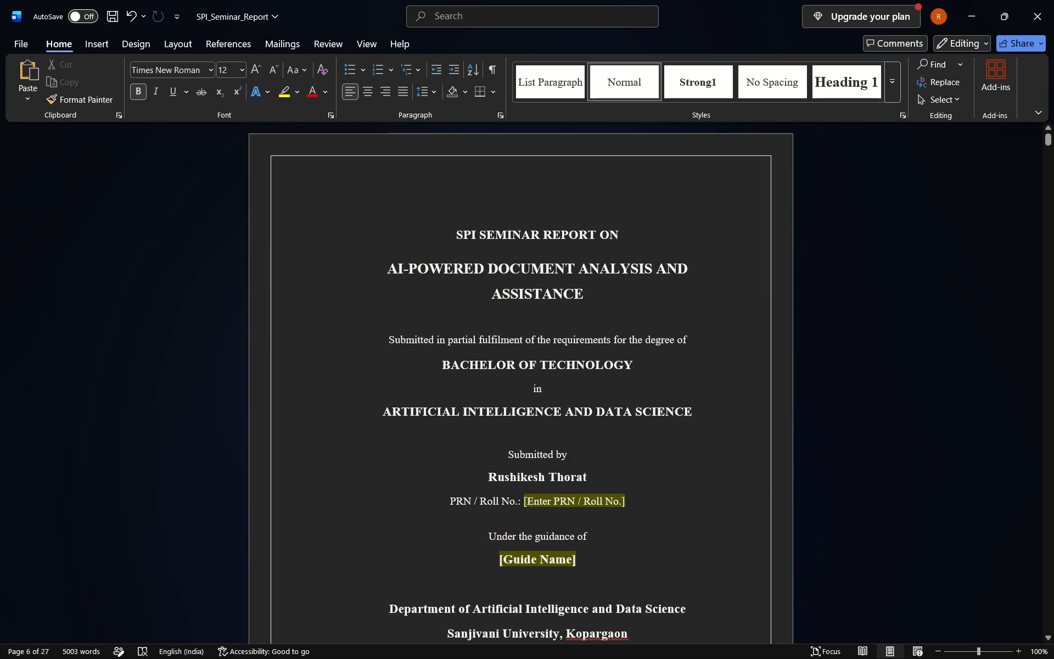
scroll(666, 440, down, 1)
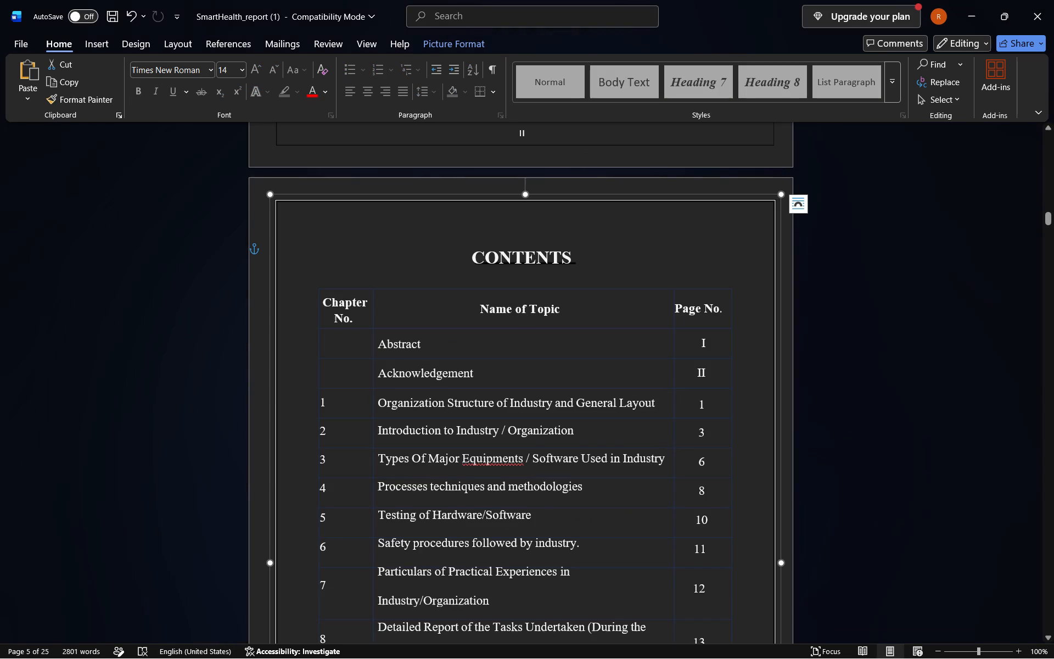
Switch to SmartHealth_report and examine the layout of its front matter, especially the cover and certificate pages.
scroll(643, 350, up, 7)
click(536, 482)
scroll(536, 482, up, 2)
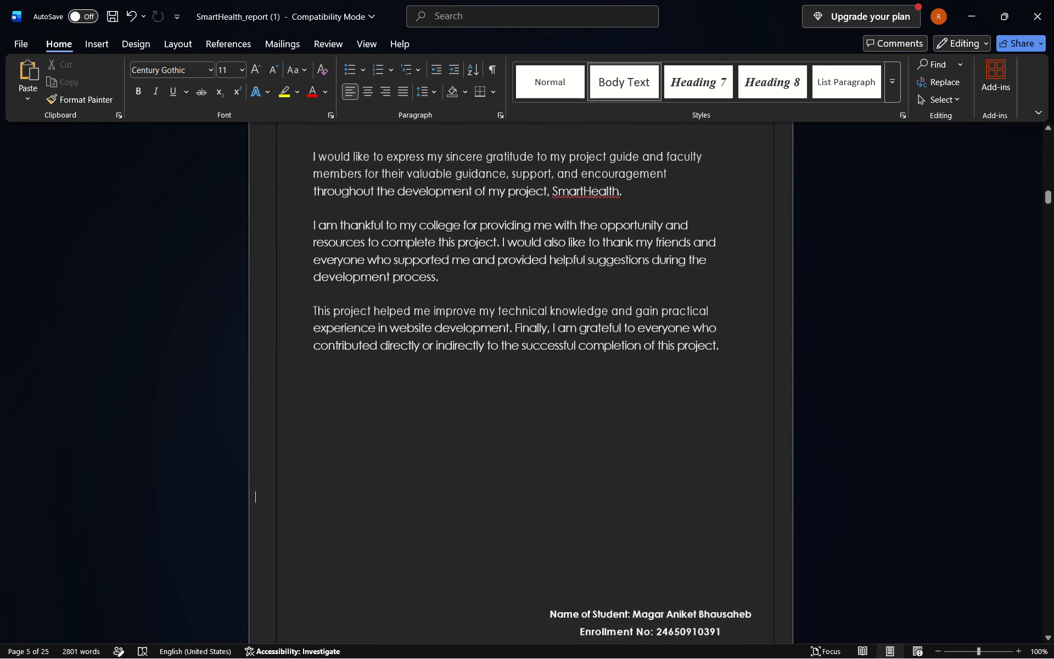
scroll(536, 482, up, 15)
scroll(536, 482, down, 1)
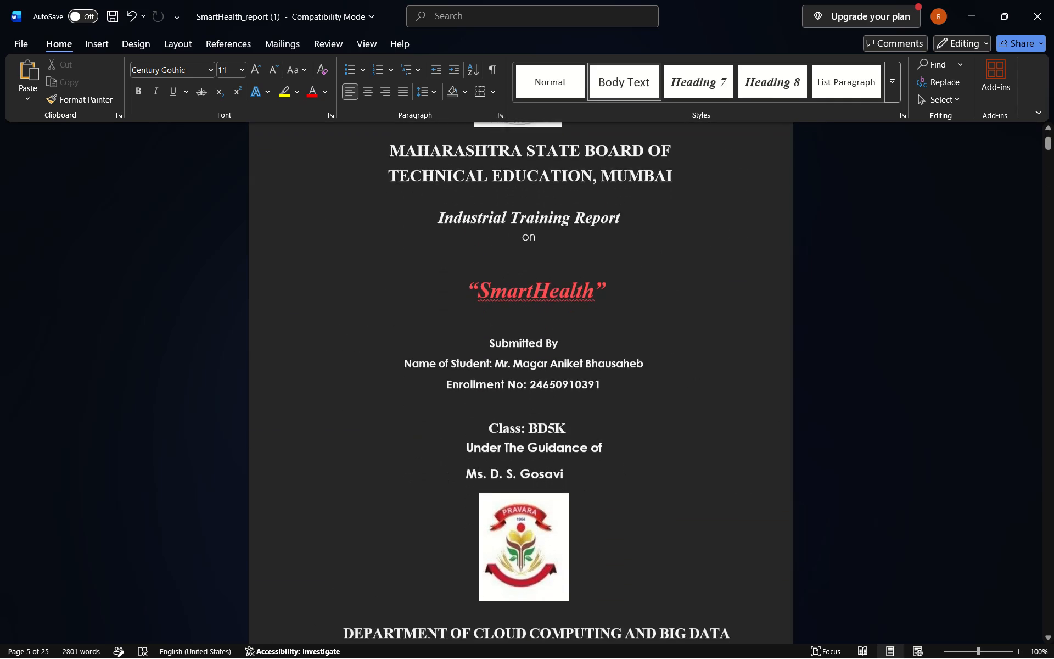
scroll(536, 482, down, 4)
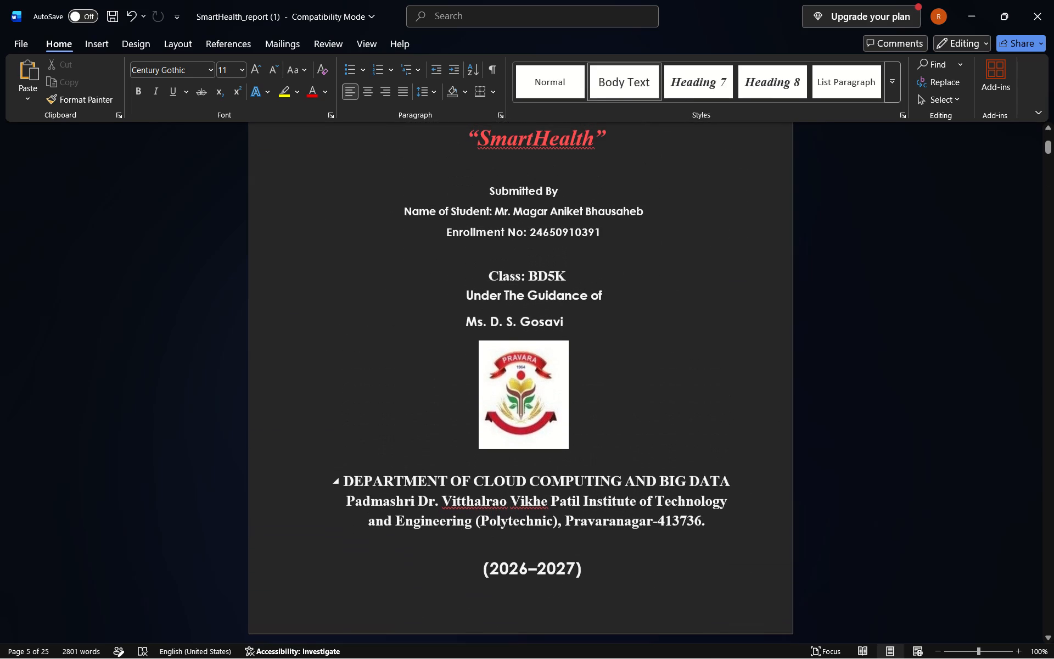
scroll(536, 482, down, 1)
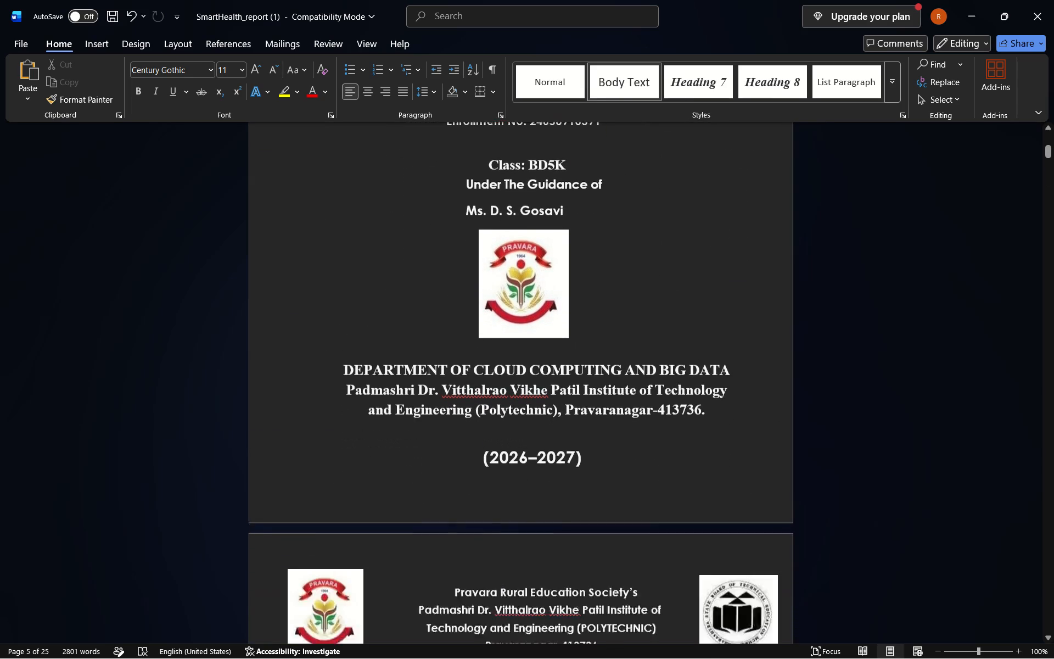
scroll(536, 482, down, 1)
scroll(536, 482, up, 1)
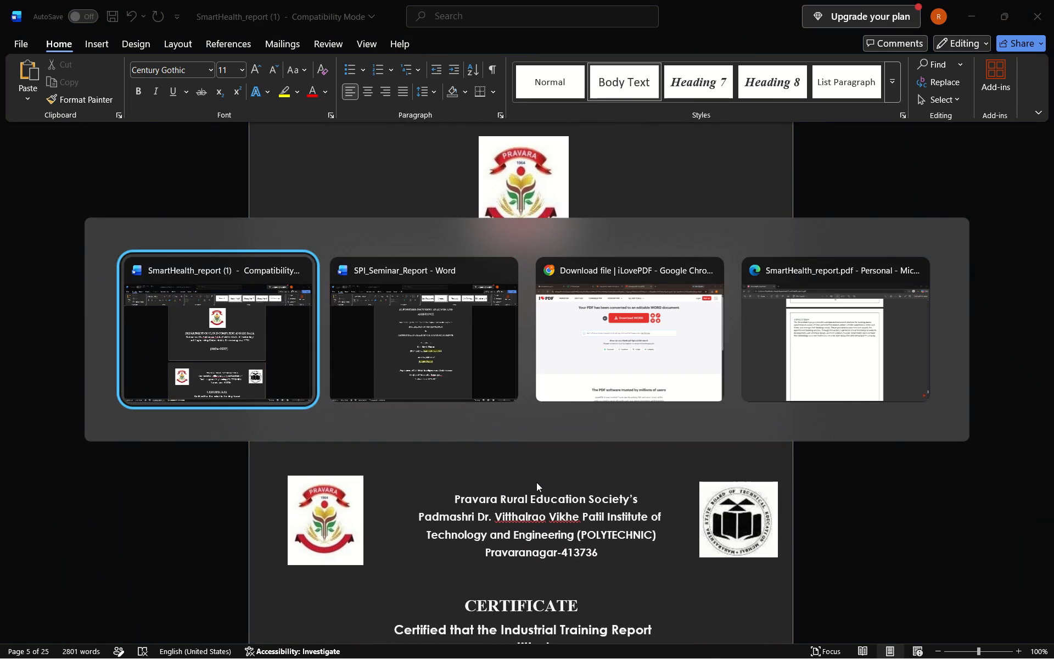
scroll(649, 473, up, 4)
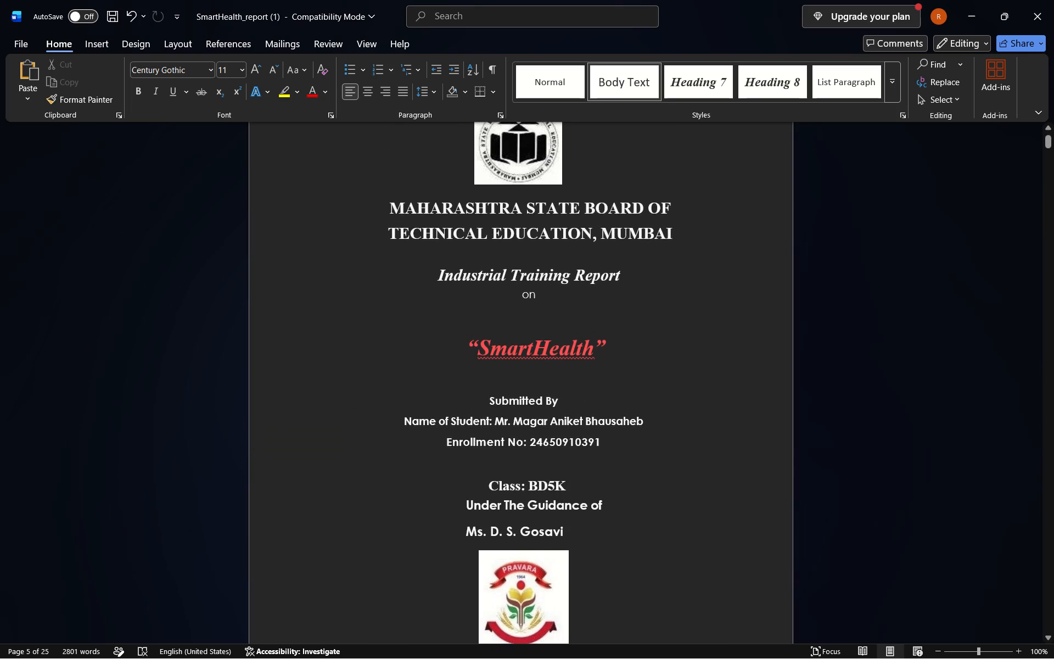
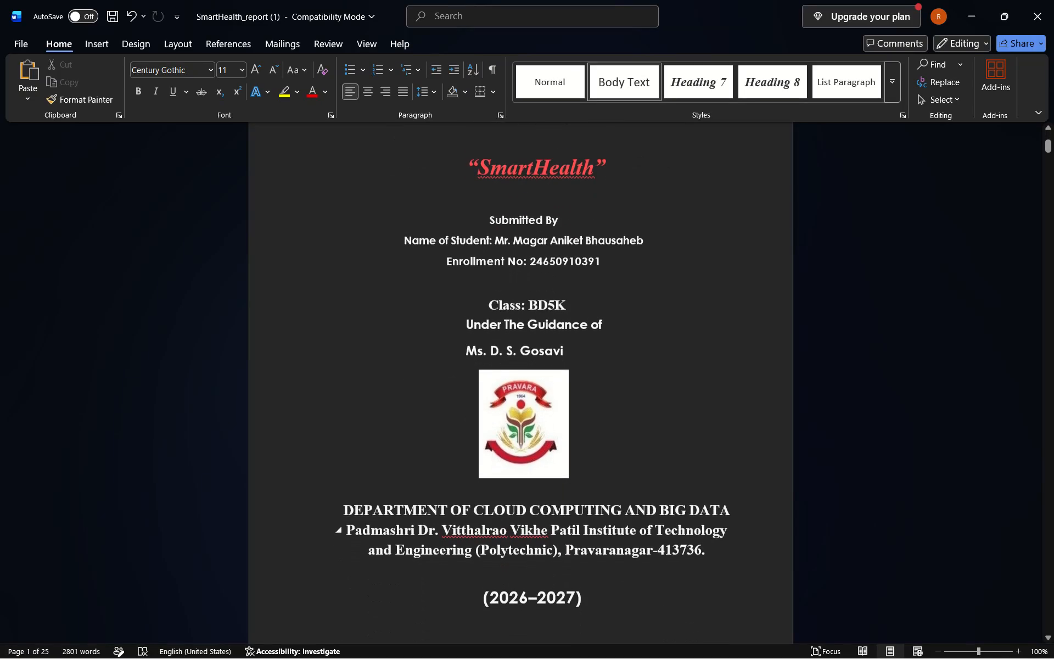
Examine the cover and certificate pages of SmartHealth_report, including their logos, headings, submission details and signature blocks.
scroll(546, 520, down, 4)
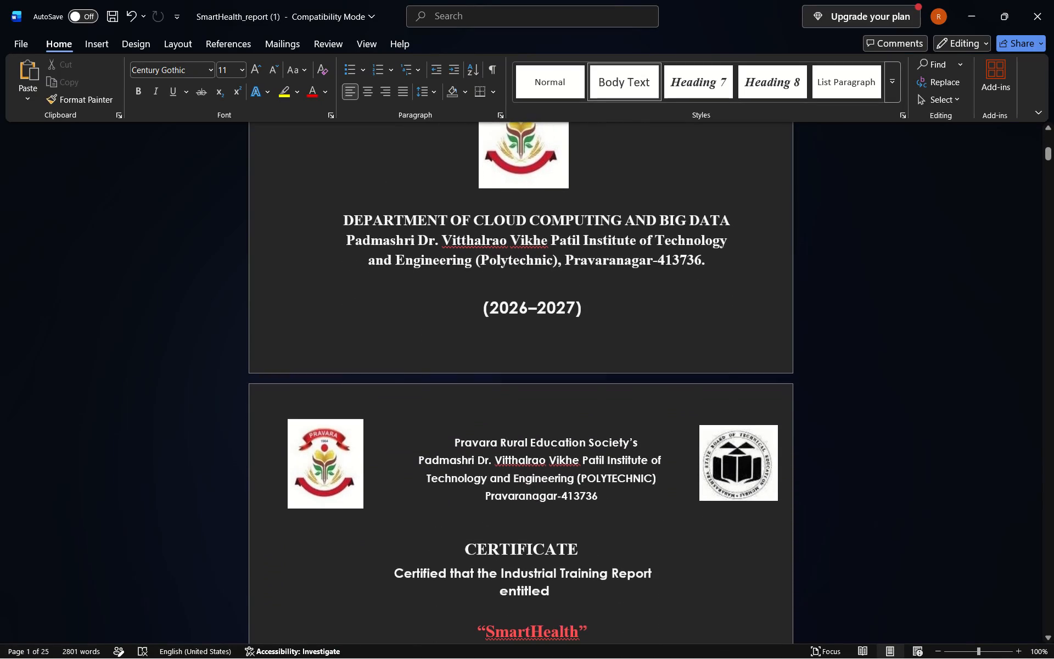
scroll(546, 520, down, 4)
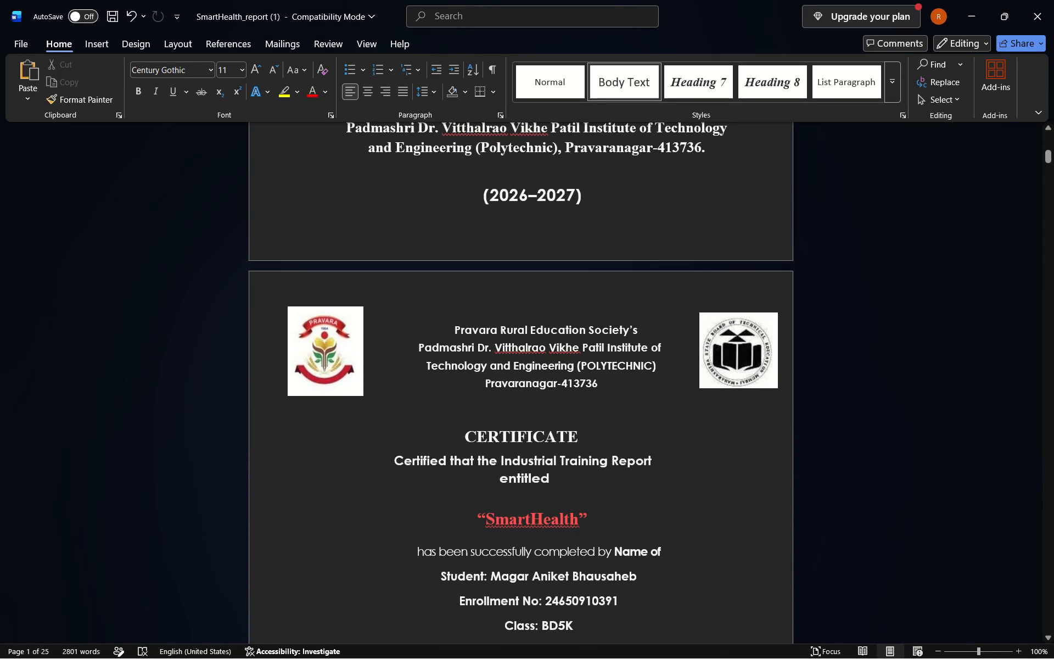
scroll(546, 520, down, 2)
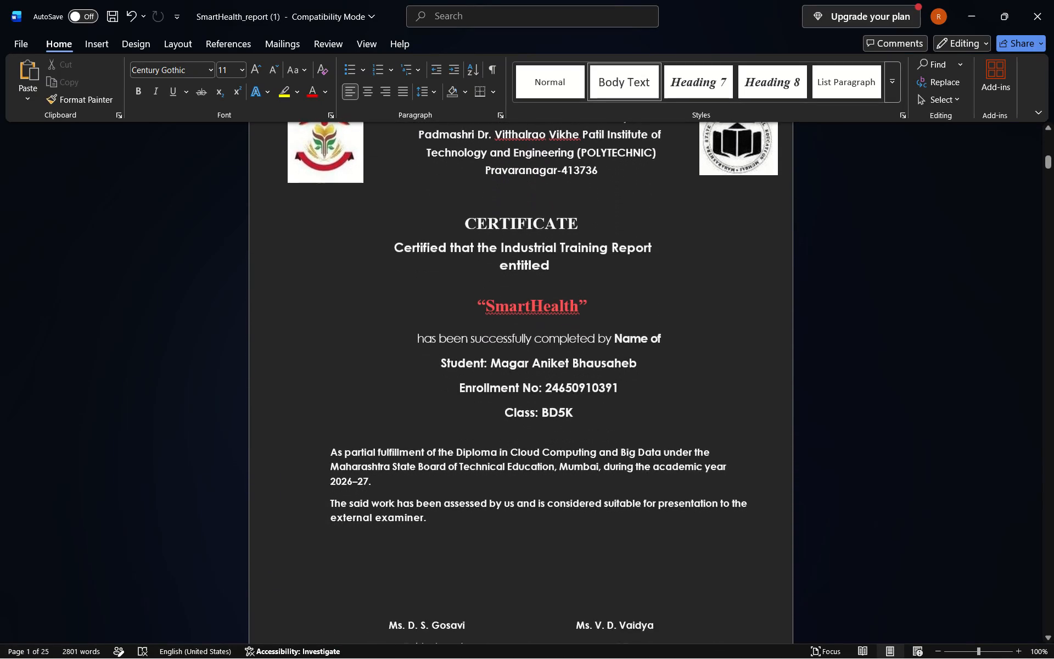
scroll(546, 520, down, 2)
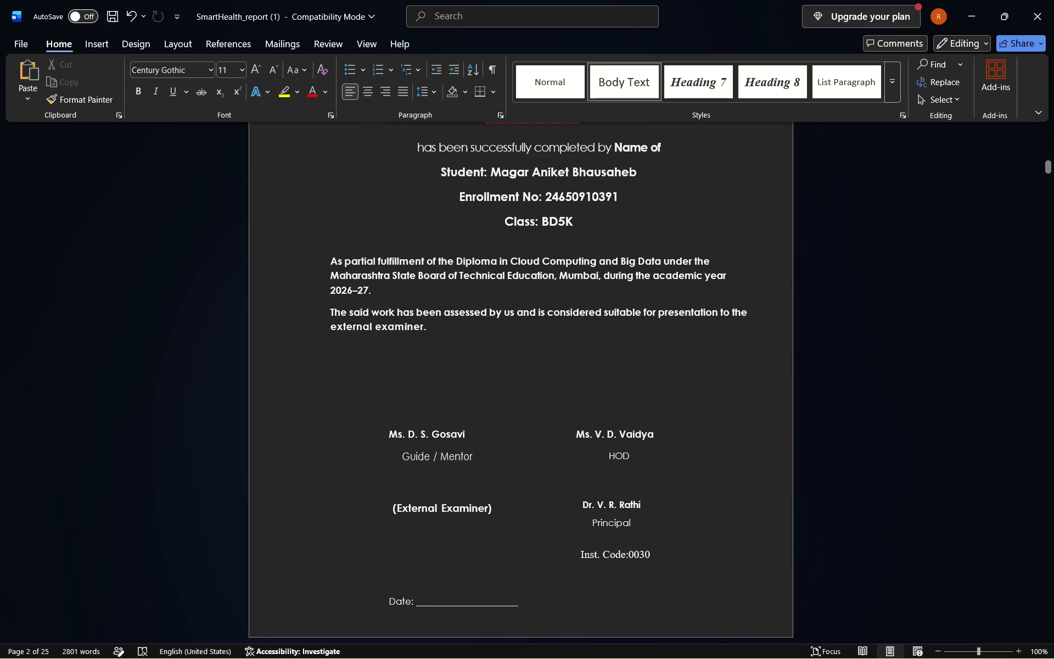
scroll(546, 520, up, 1)
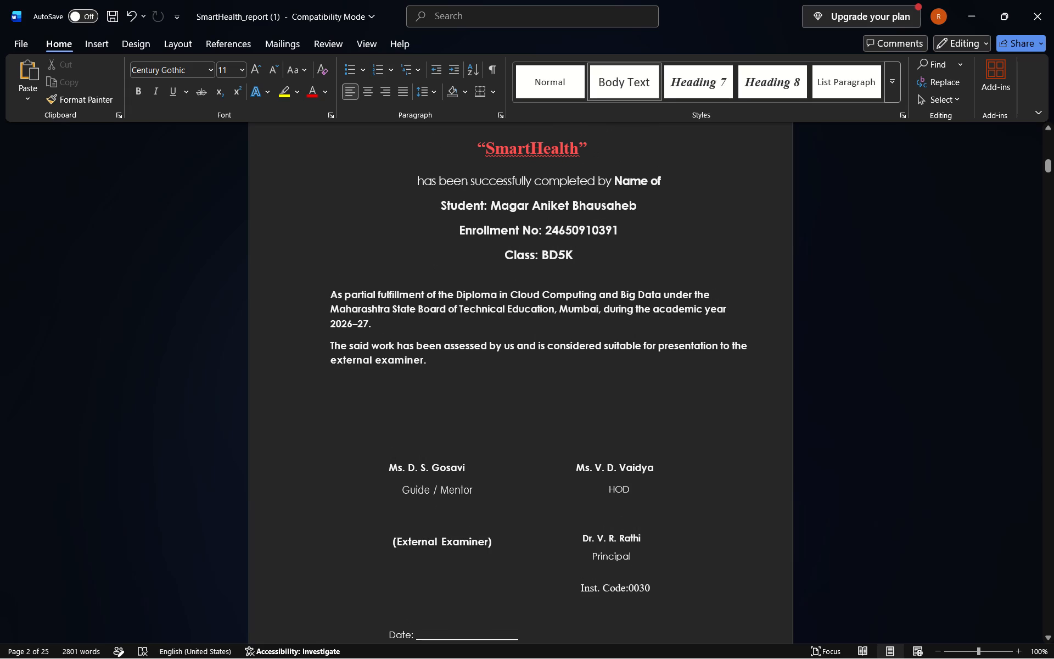
scroll(486, 550, up, 2)
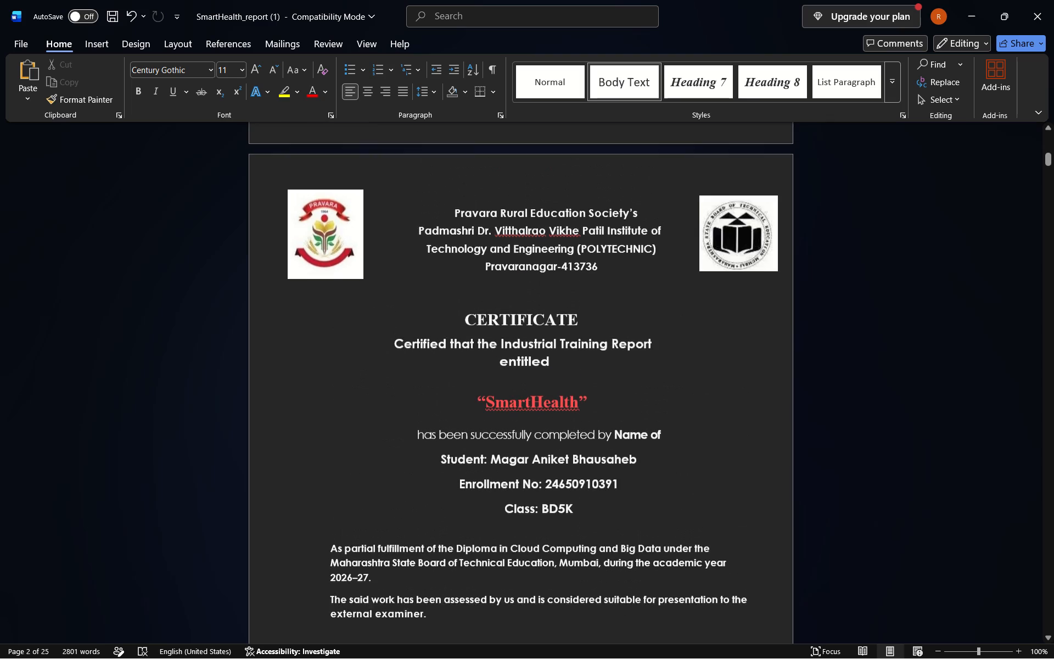
scroll(486, 550, up, 7)
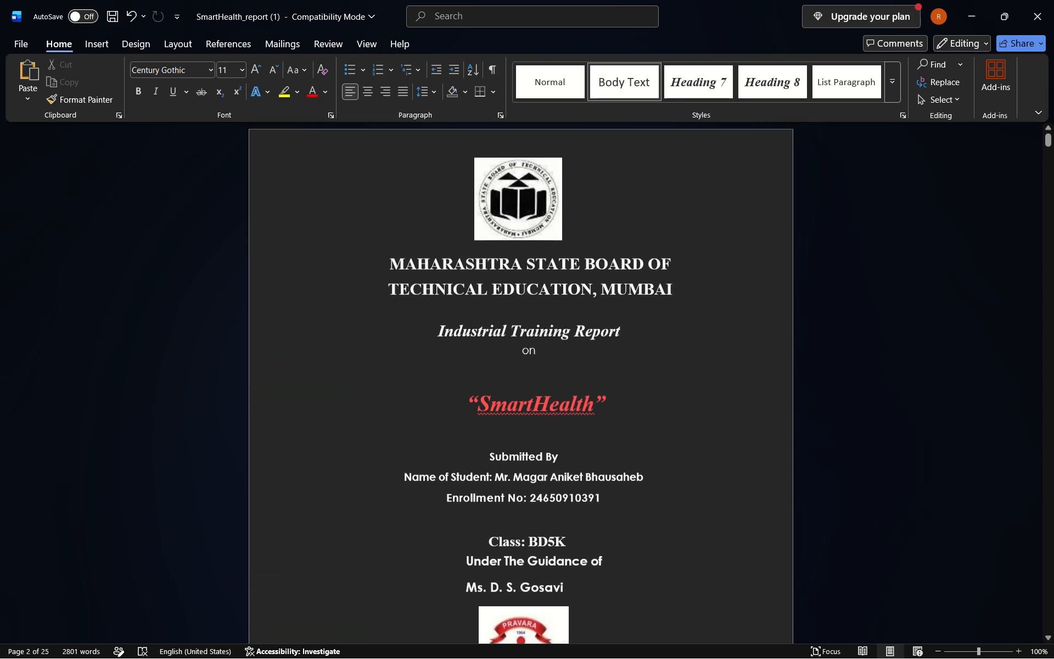
scroll(486, 550, up, 1)
scroll(486, 550, down, 4)
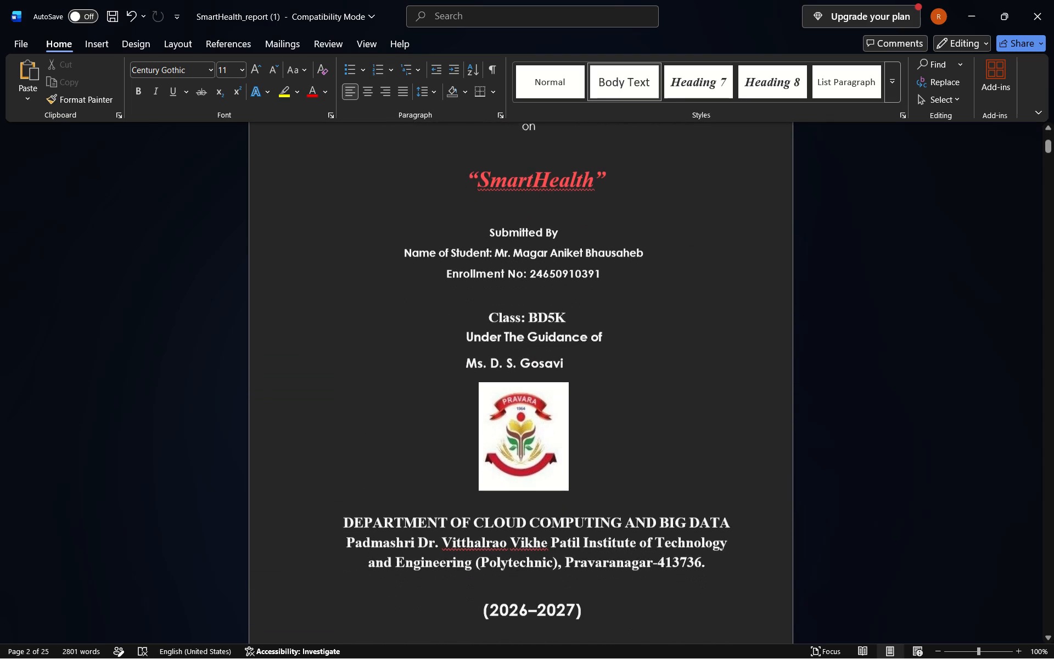
scroll(486, 550, down, 1)
scroll(564, 420, up, 5)
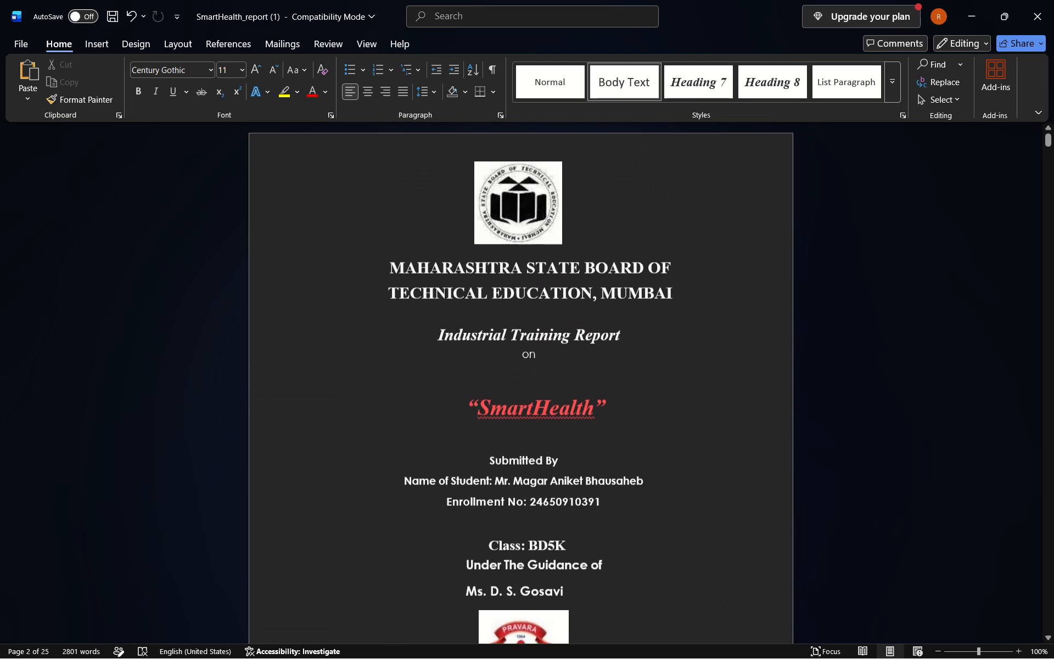
scroll(564, 420, up, 1)
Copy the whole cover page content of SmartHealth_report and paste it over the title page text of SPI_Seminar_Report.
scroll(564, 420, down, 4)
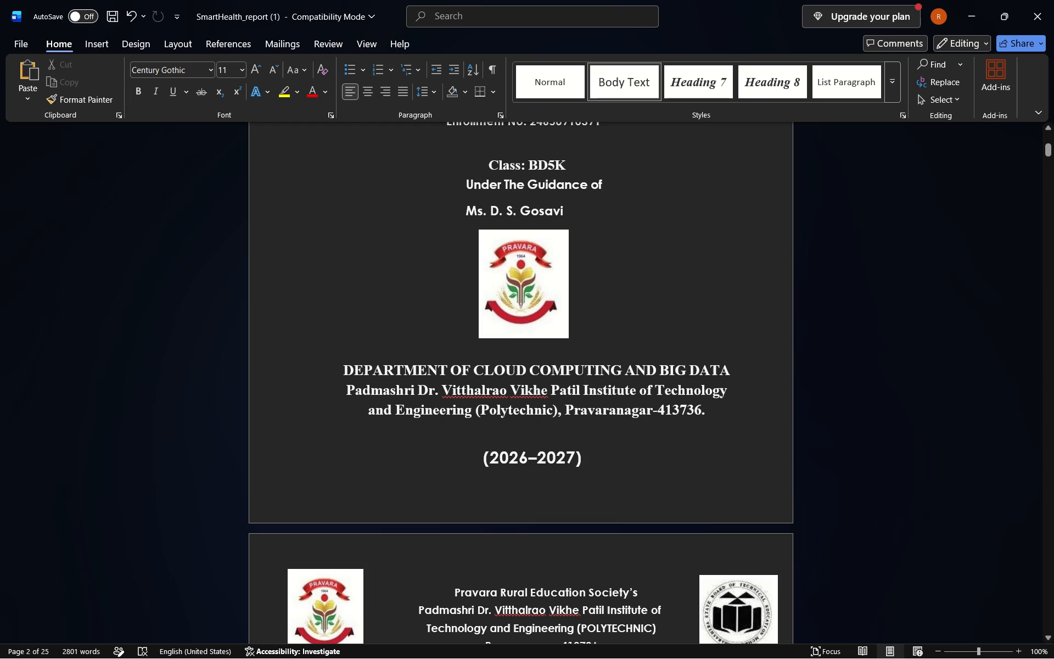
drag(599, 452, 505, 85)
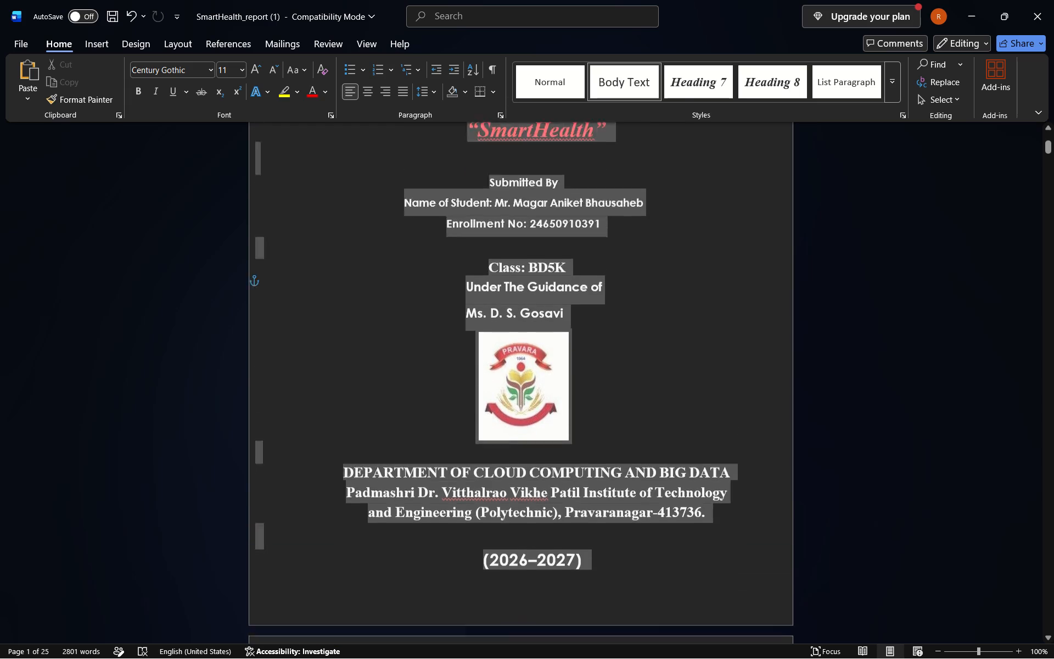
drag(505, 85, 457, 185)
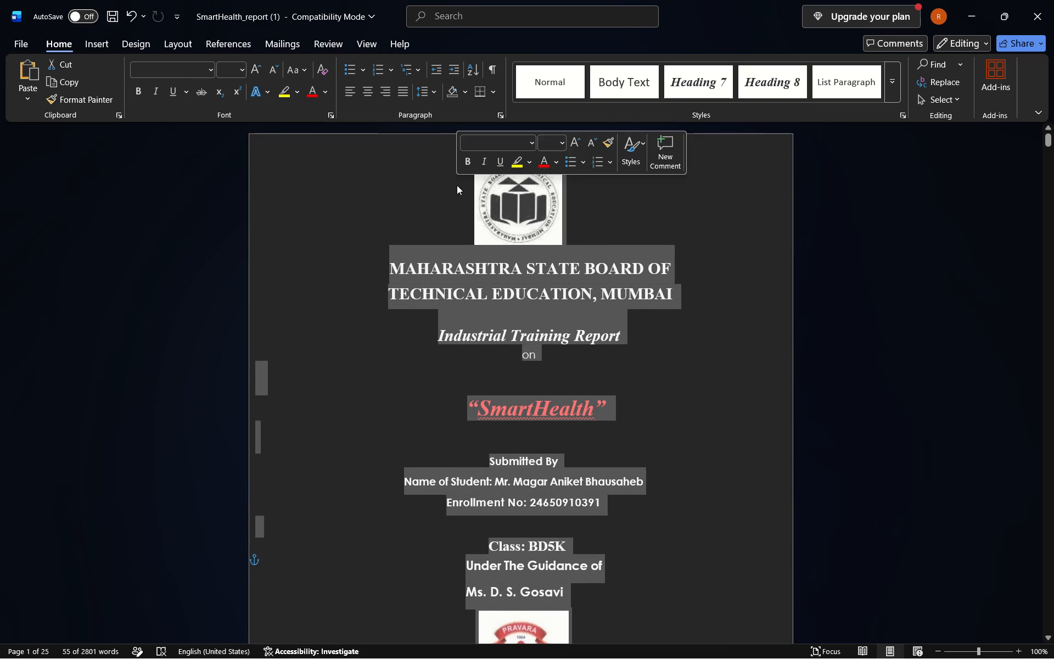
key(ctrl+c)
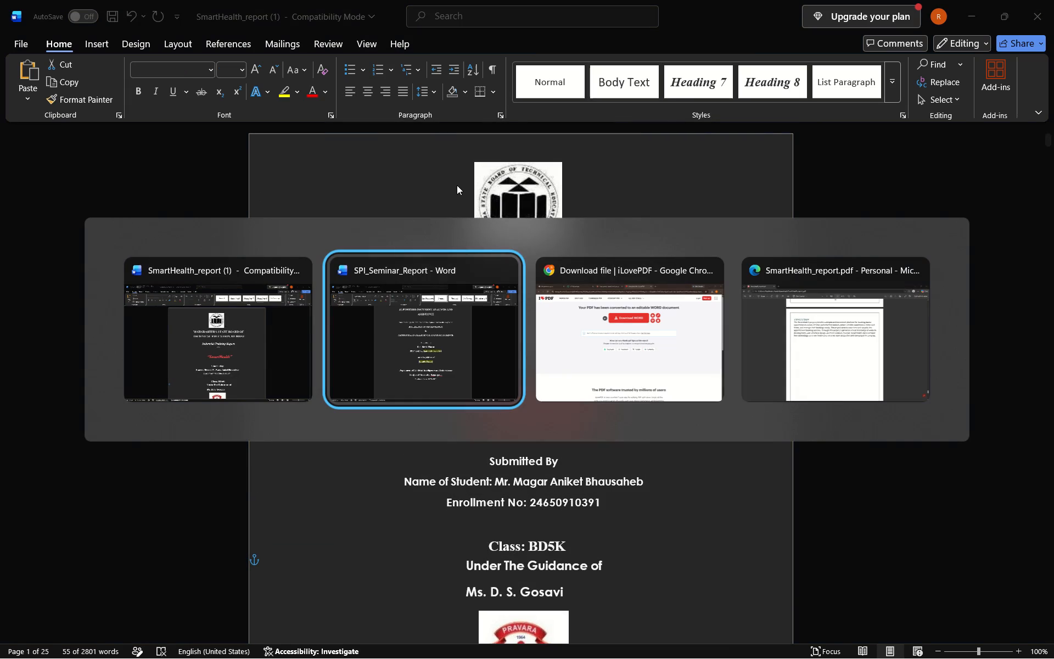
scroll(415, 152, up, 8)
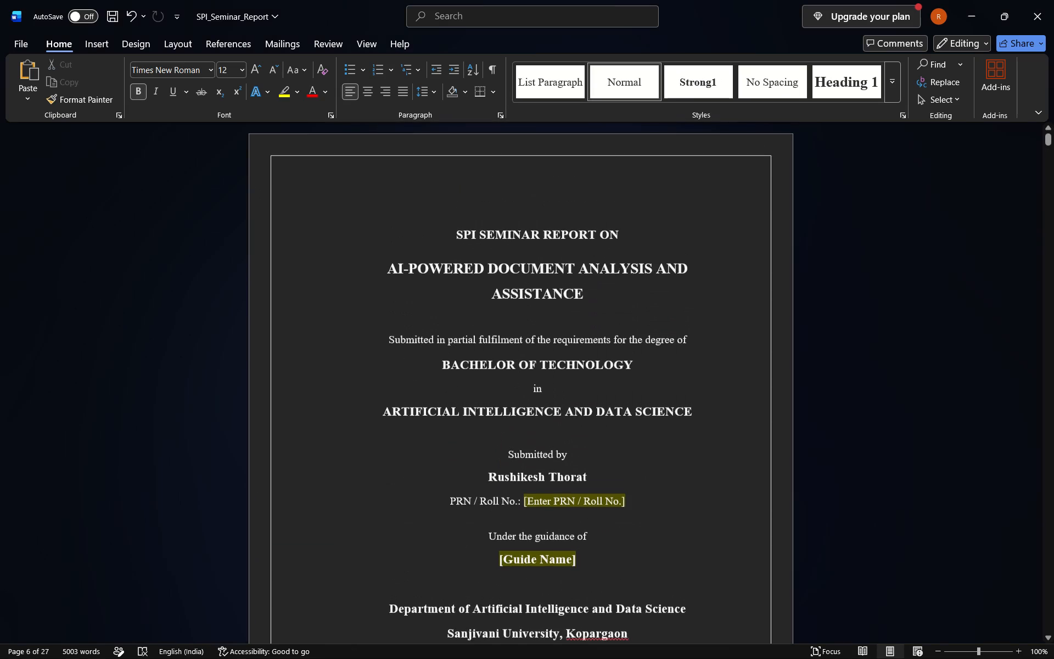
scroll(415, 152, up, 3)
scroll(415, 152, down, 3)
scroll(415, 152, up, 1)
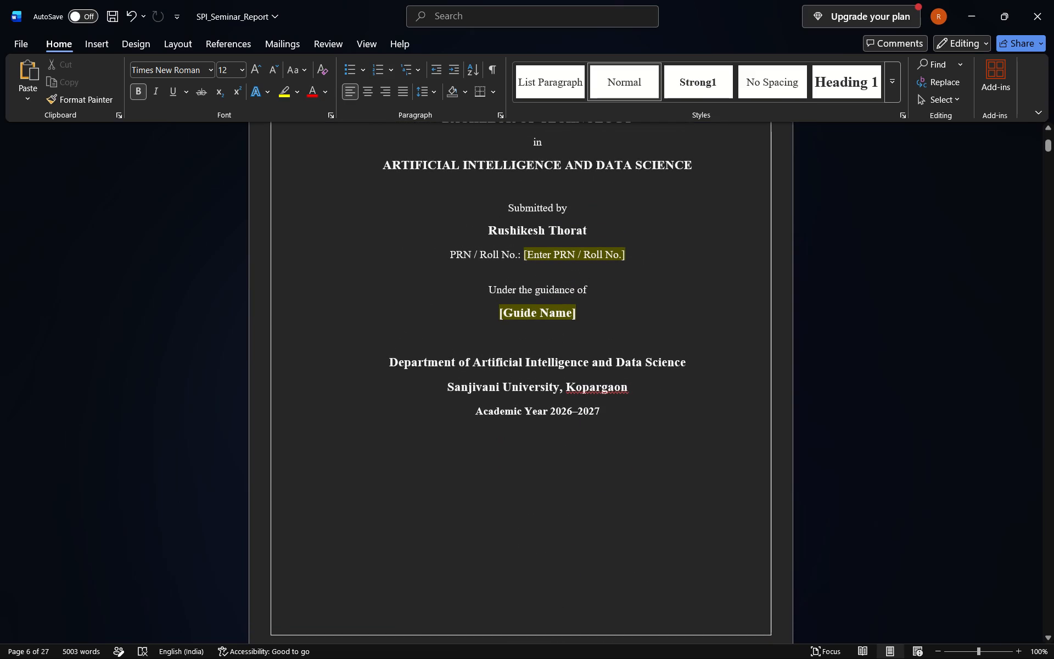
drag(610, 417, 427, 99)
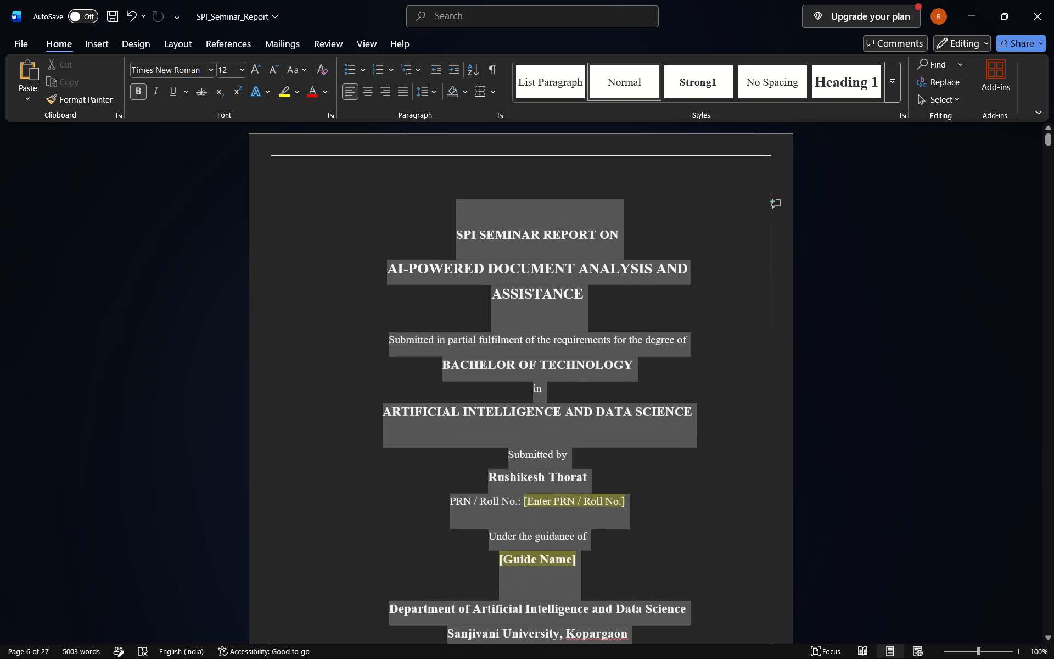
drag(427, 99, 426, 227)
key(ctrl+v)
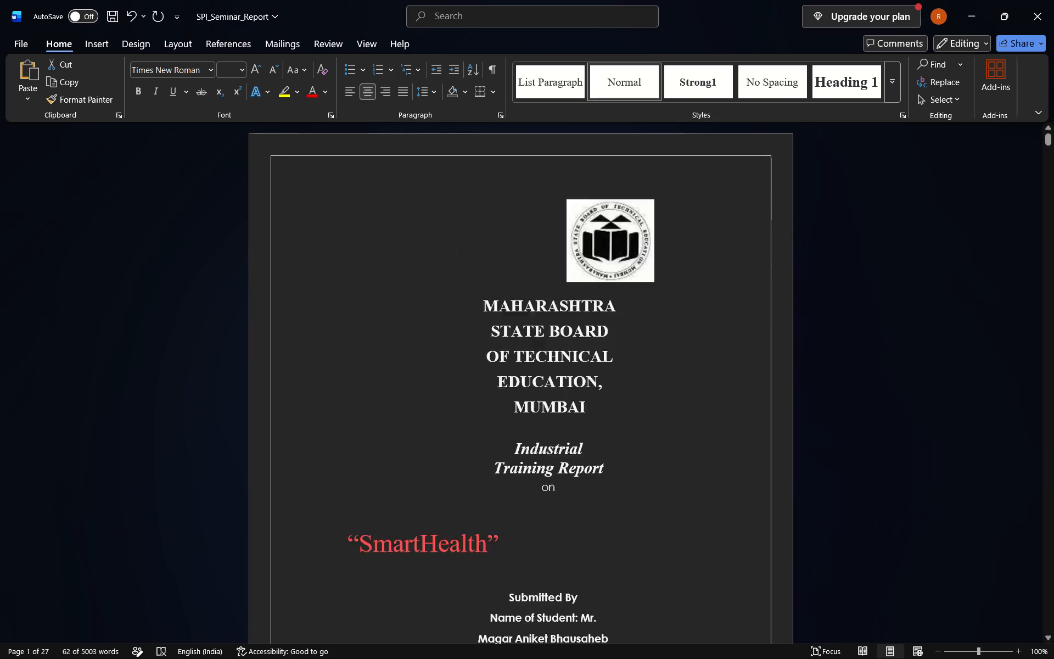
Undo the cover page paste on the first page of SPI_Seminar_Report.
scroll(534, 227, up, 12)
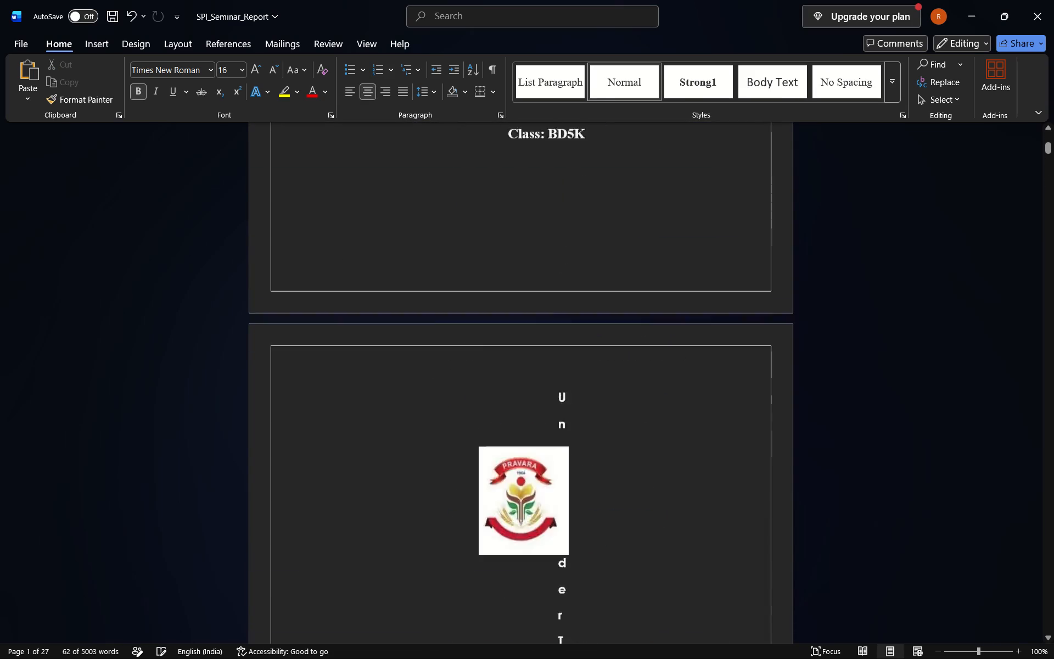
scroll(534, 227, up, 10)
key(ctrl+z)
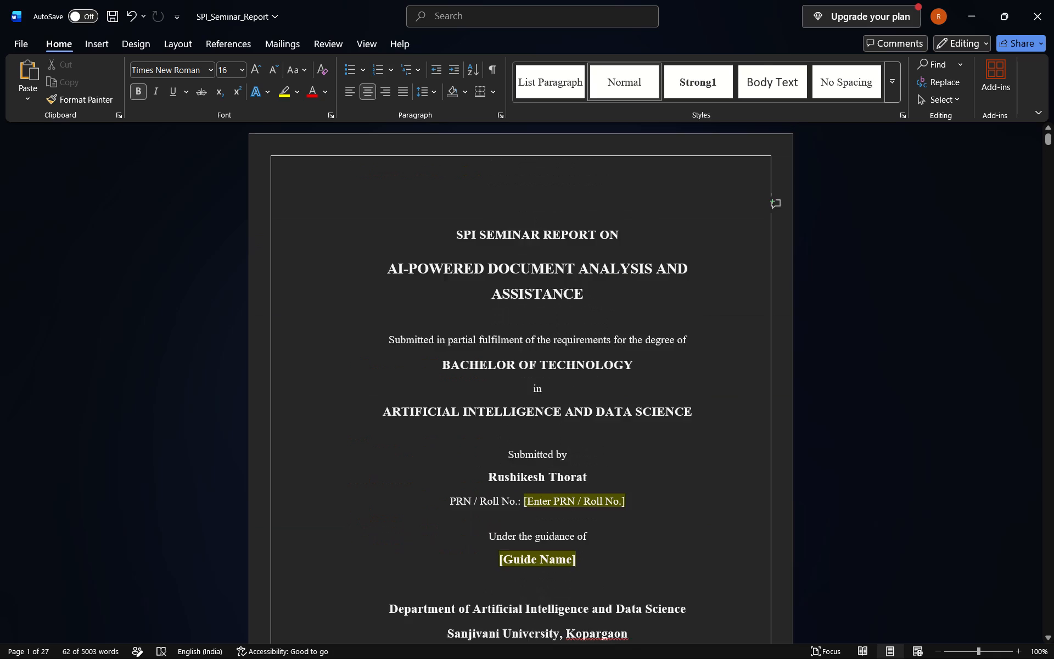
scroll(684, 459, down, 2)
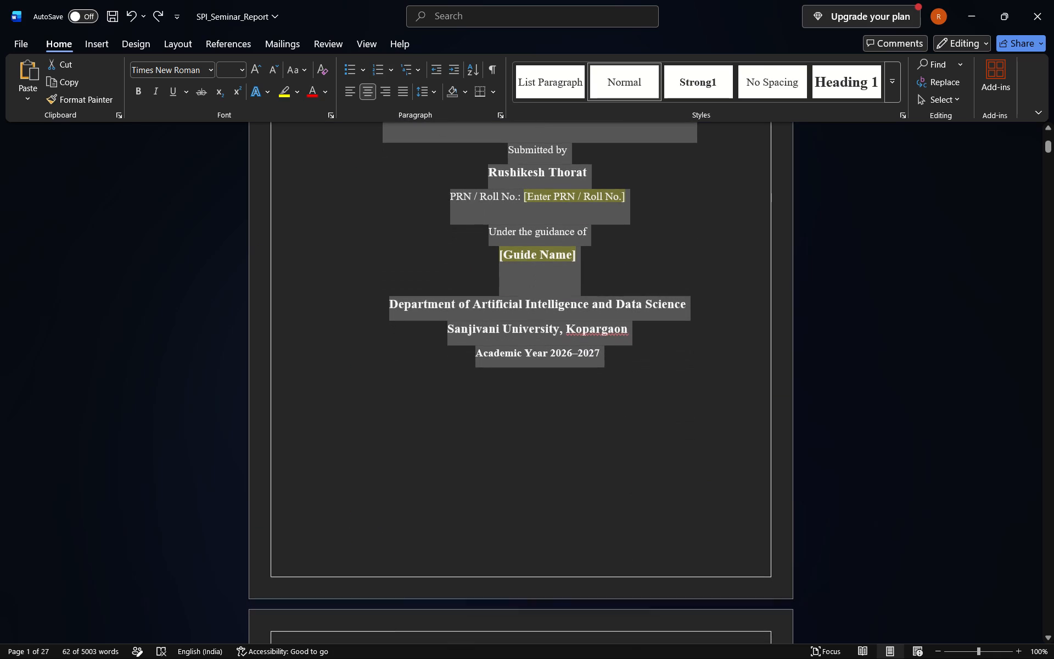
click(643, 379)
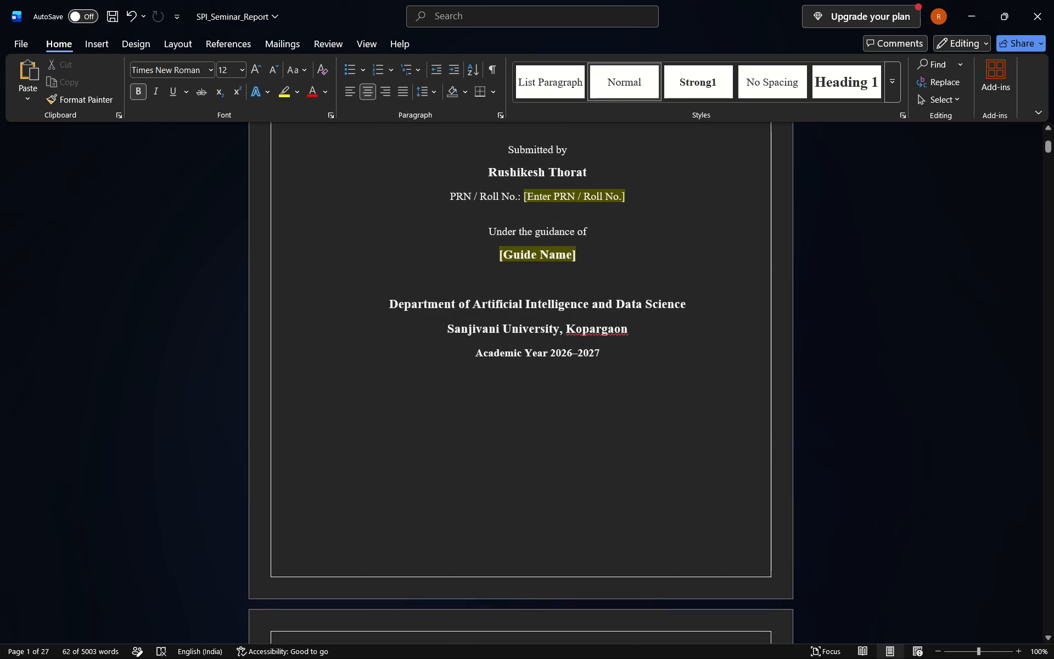
Switch back to SmartHealth_report and examine the layout of its cover page alongside the certificate page.
click(669, 369)
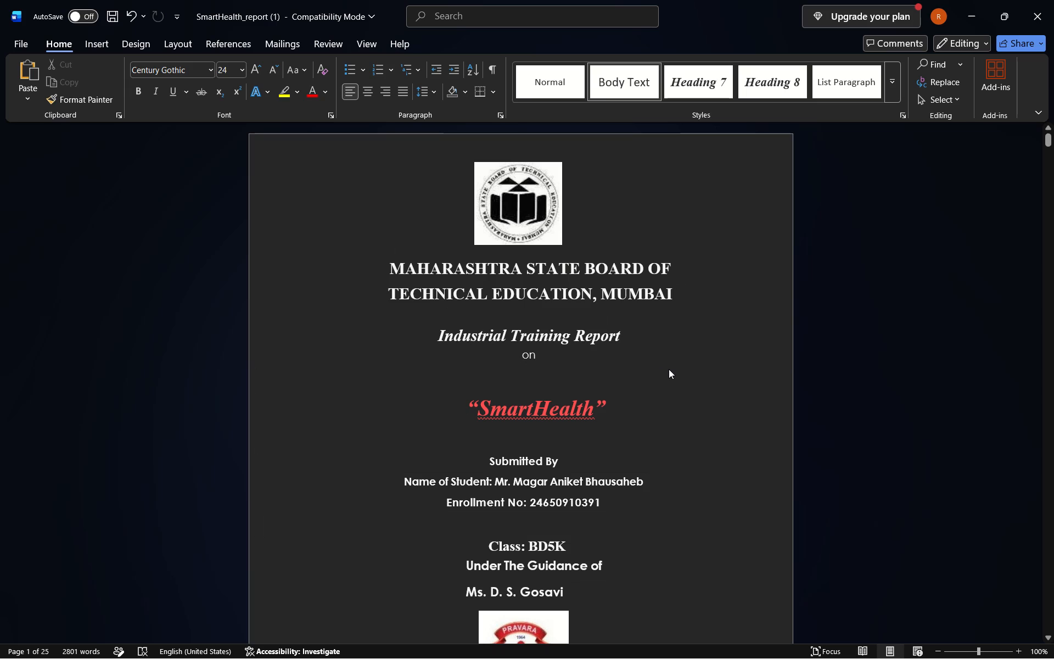
scroll(640, 467, down, 2)
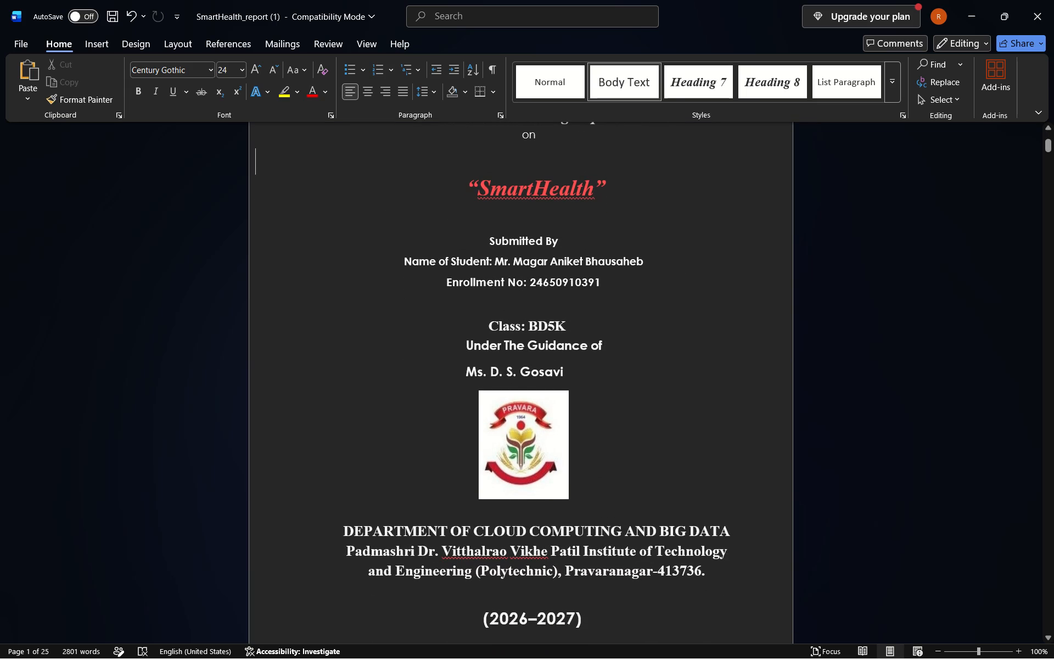
scroll(640, 467, down, 1)
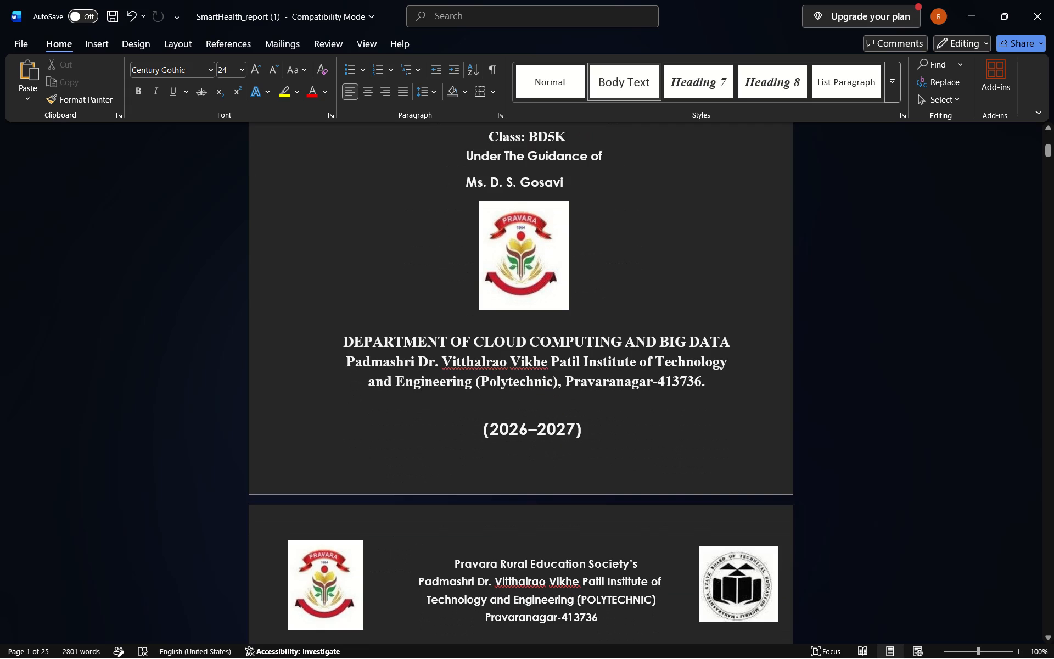
scroll(640, 467, up, 7)
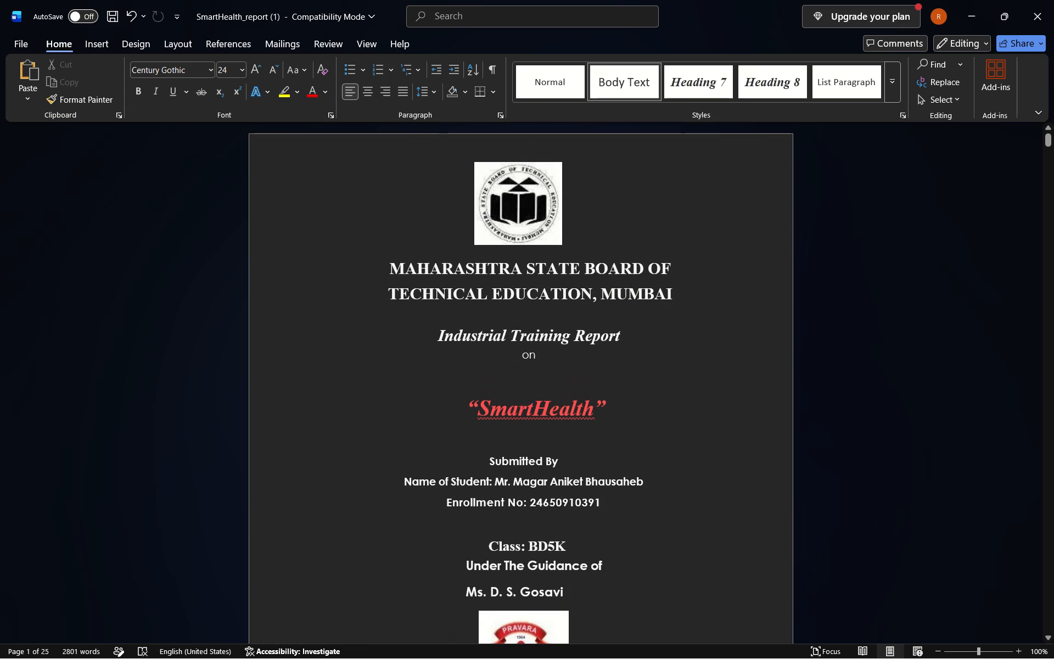
scroll(640, 467, down, 3)
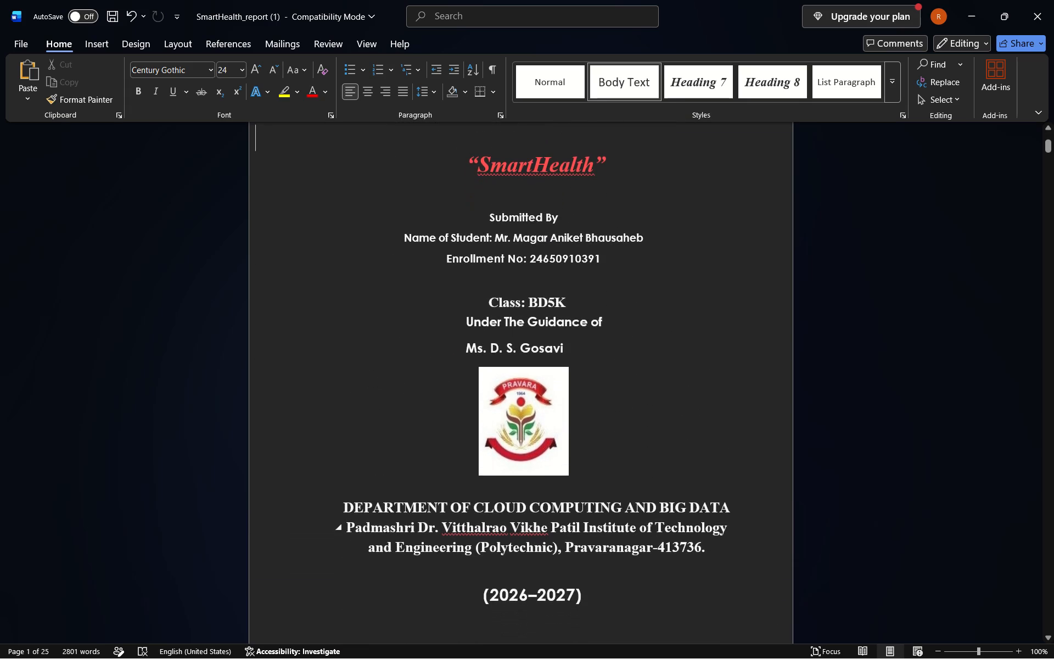
ctrl+scroll(644, 545, down, 2)
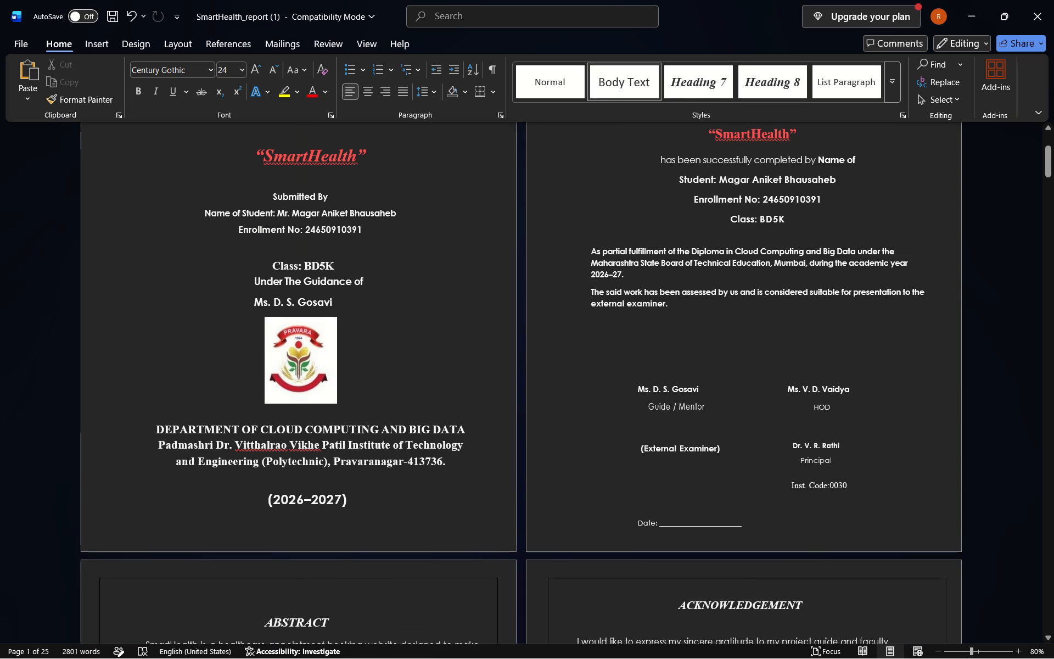
scroll(504, 444, up, 4)
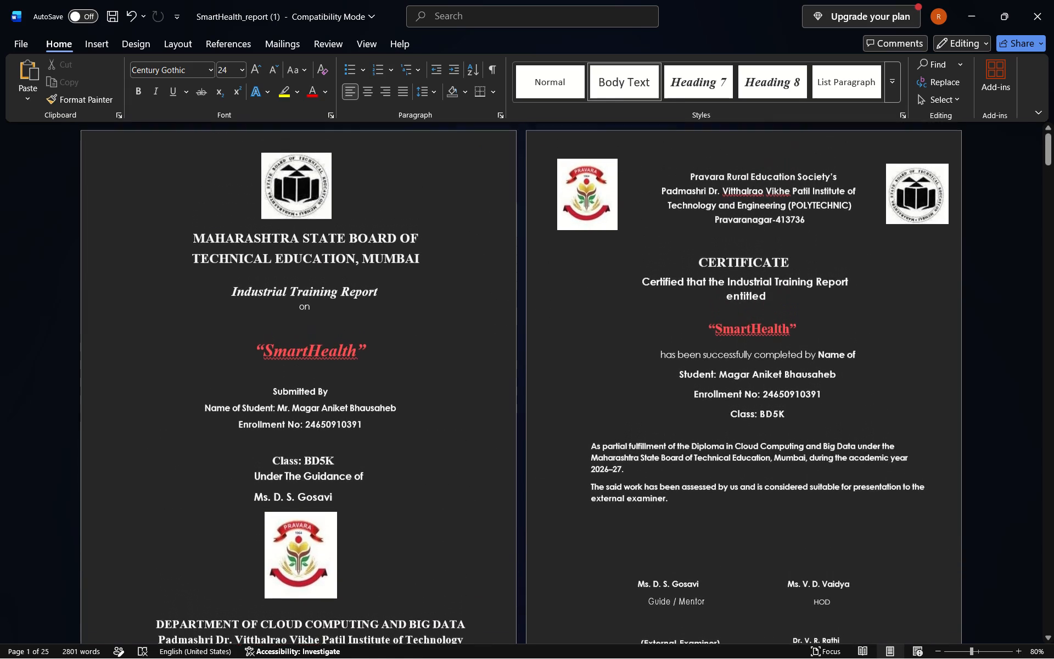
scroll(504, 444, up, 1)
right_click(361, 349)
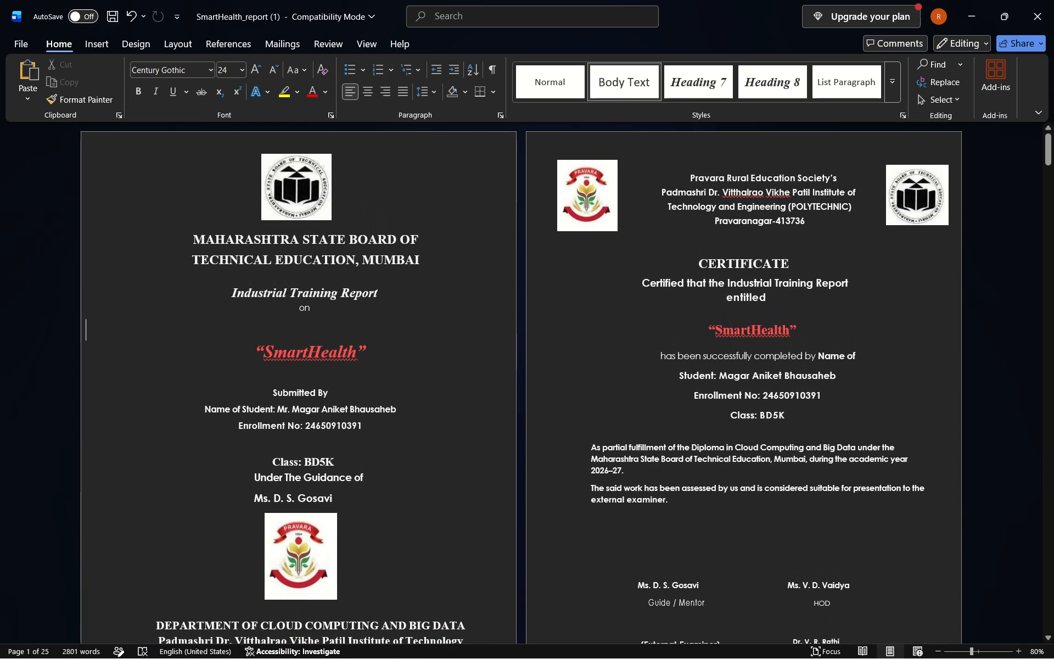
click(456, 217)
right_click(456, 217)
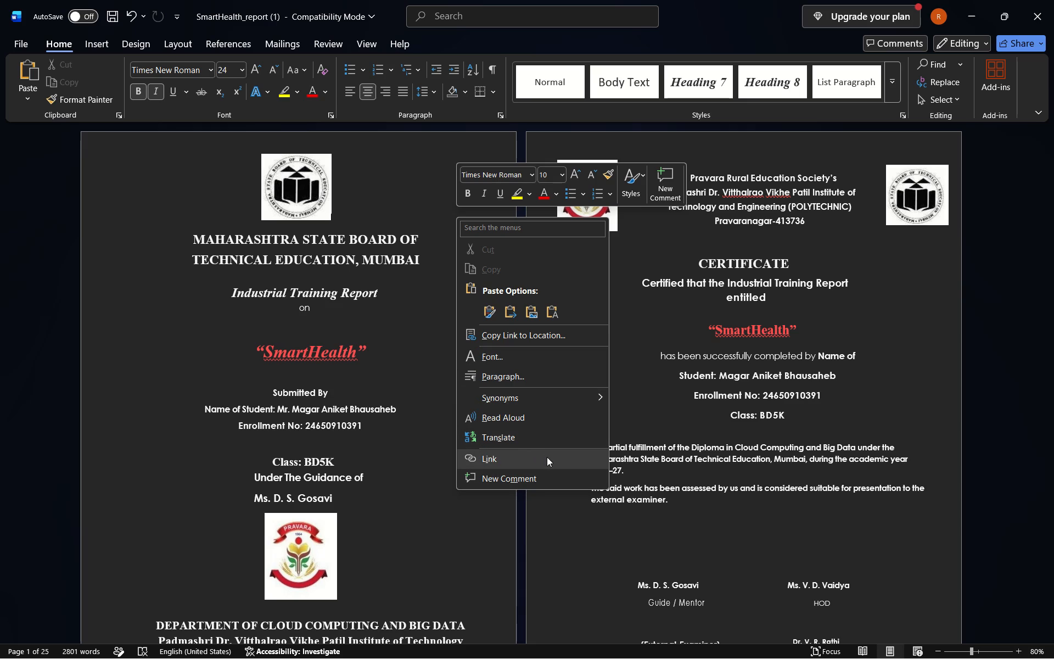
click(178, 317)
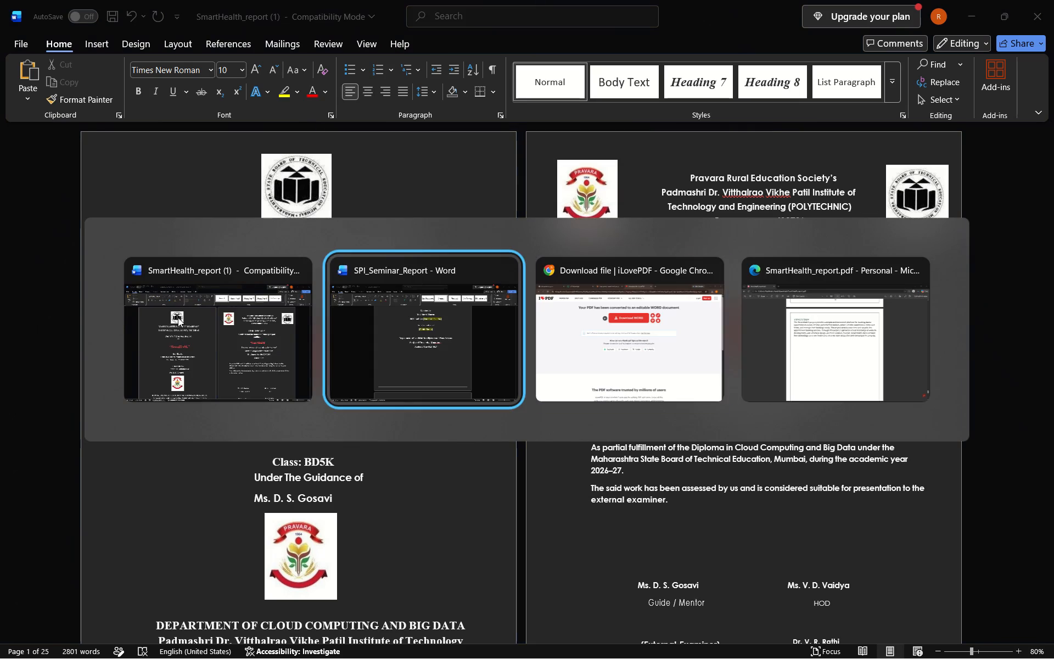
Switch to SPI_Seminar_Report and delete all title page text, from SPI SEMINAR REPORT ON through Academic Year 2026–2027.
scroll(392, 342, up, 8)
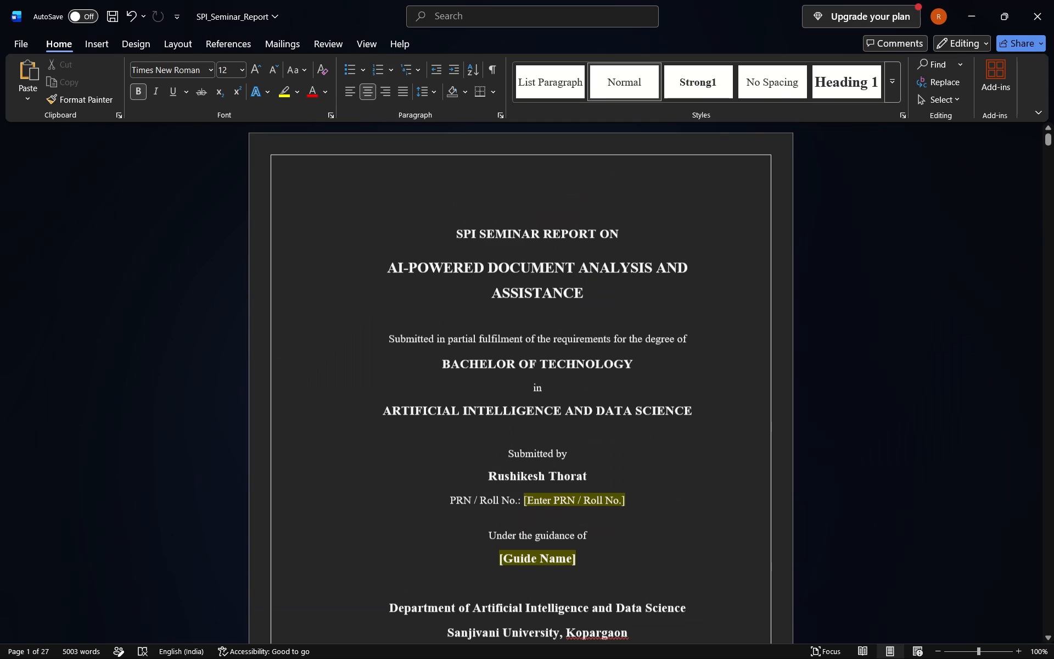
scroll(611, 543, down, 1)
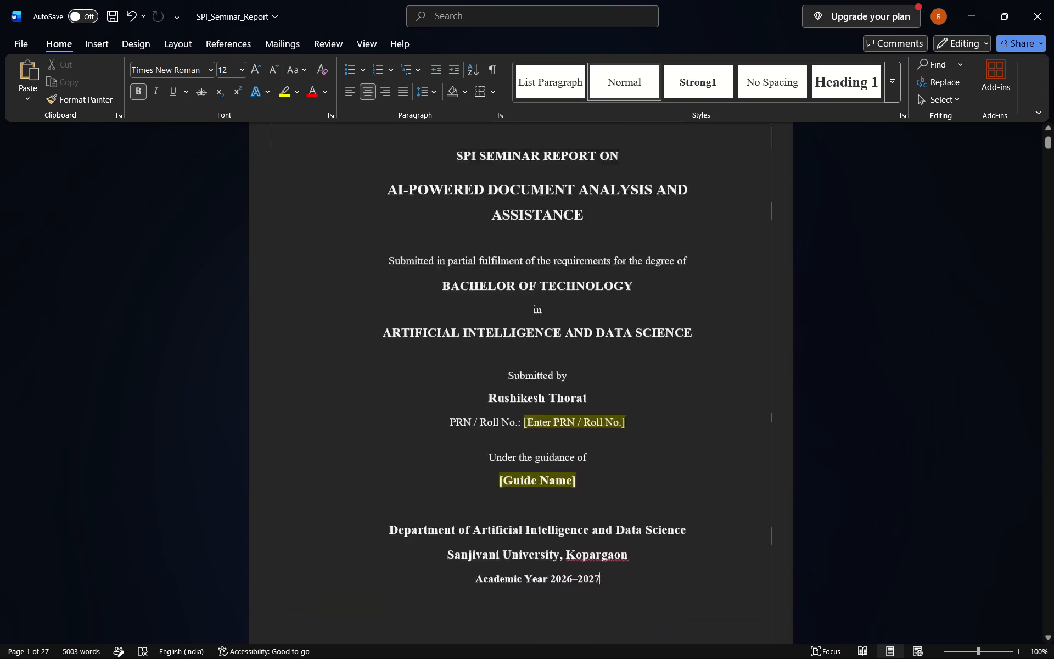
scroll(611, 543, down, 2)
drag(643, 438, 343, 89)
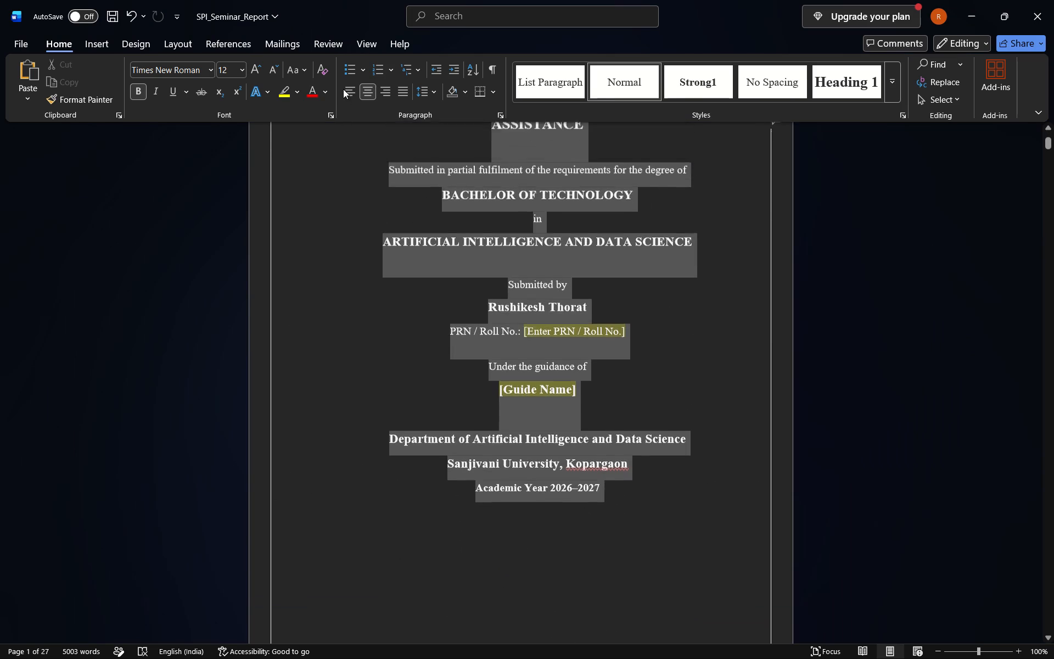
drag(343, 89, 395, 259)
key(BackSpace)
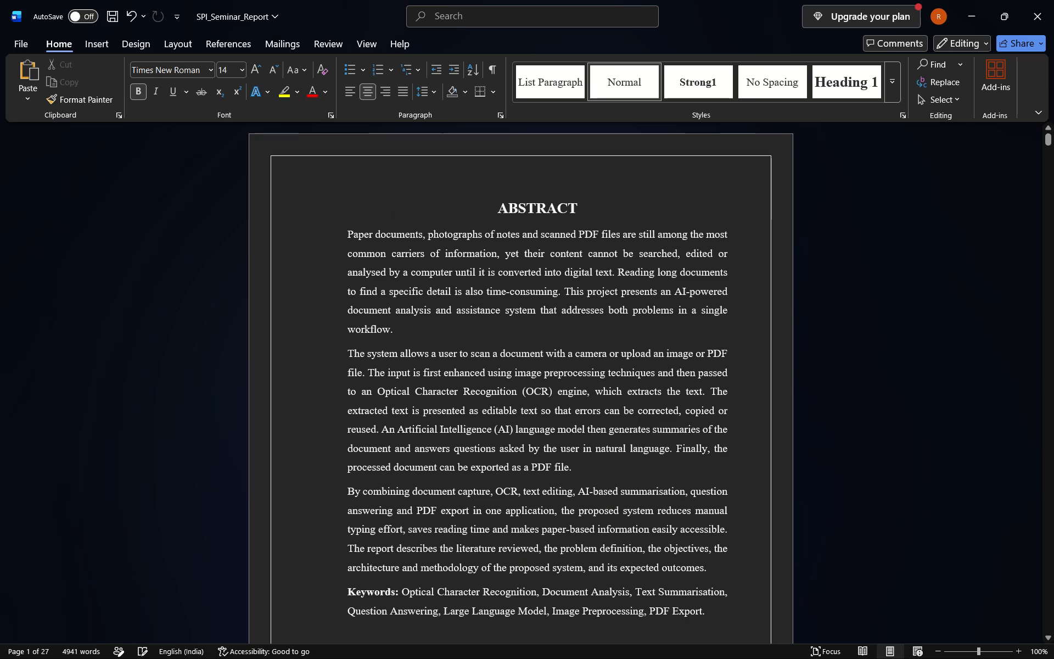
Undo the title page deletion in SPI_Seminar_Report, shorten the selection by one character at its start, and delete the text again.
scroll(395, 259, up, 4)
key(ctrl+z)
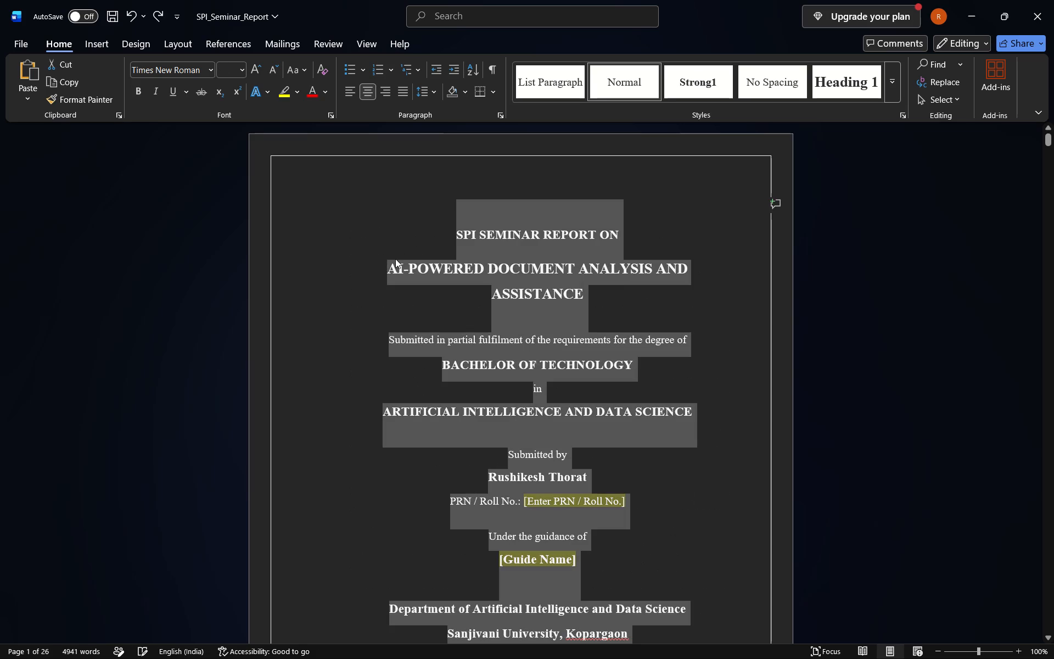
key(shift+Right)
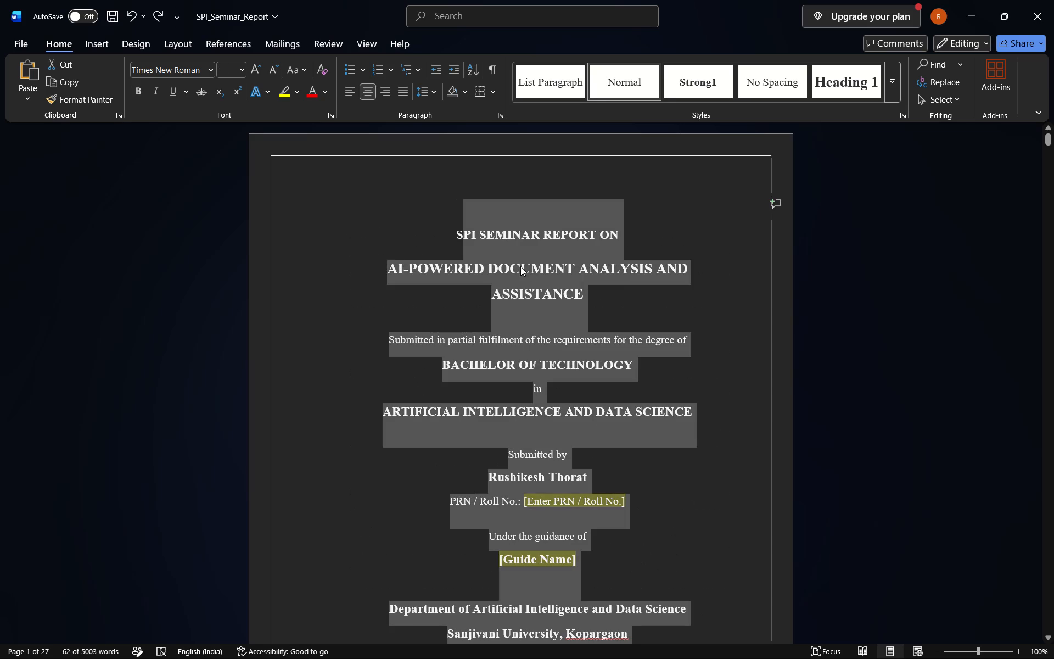
key(BackSpace)
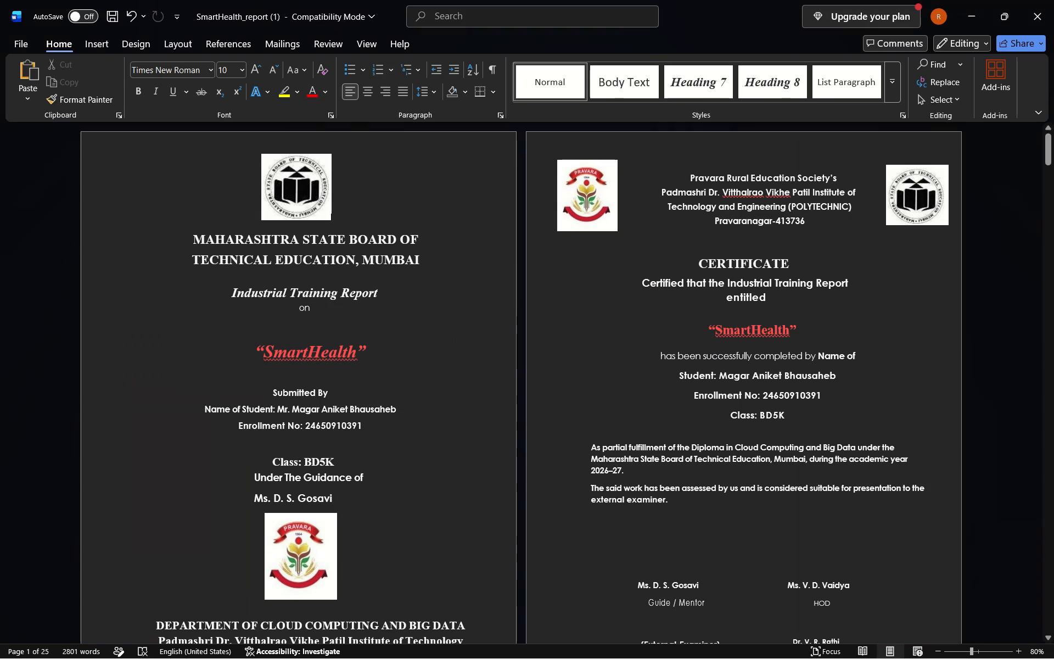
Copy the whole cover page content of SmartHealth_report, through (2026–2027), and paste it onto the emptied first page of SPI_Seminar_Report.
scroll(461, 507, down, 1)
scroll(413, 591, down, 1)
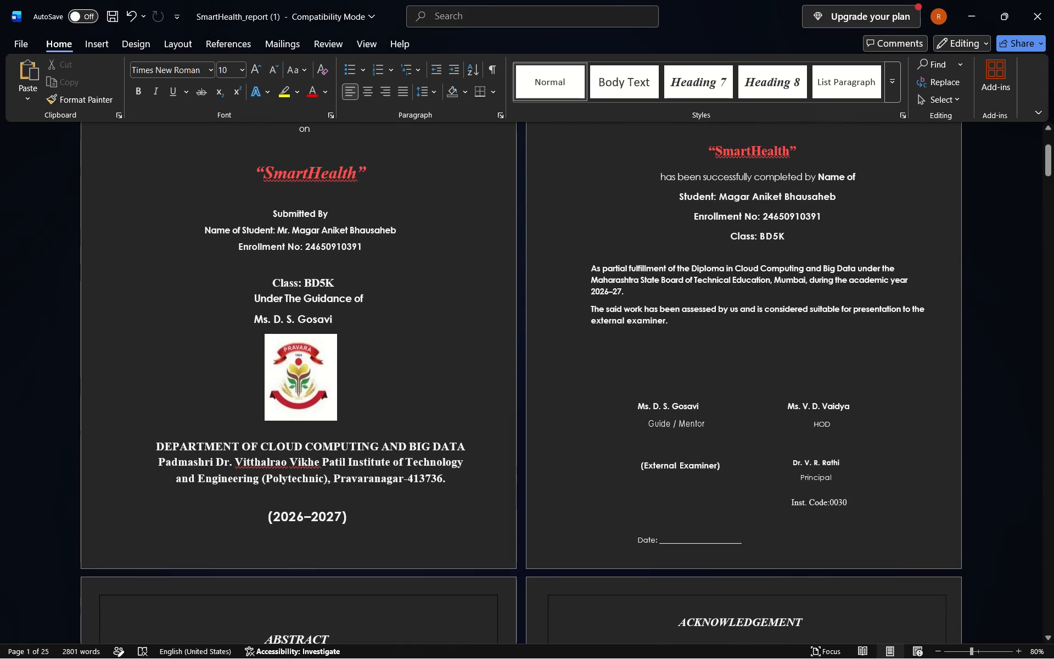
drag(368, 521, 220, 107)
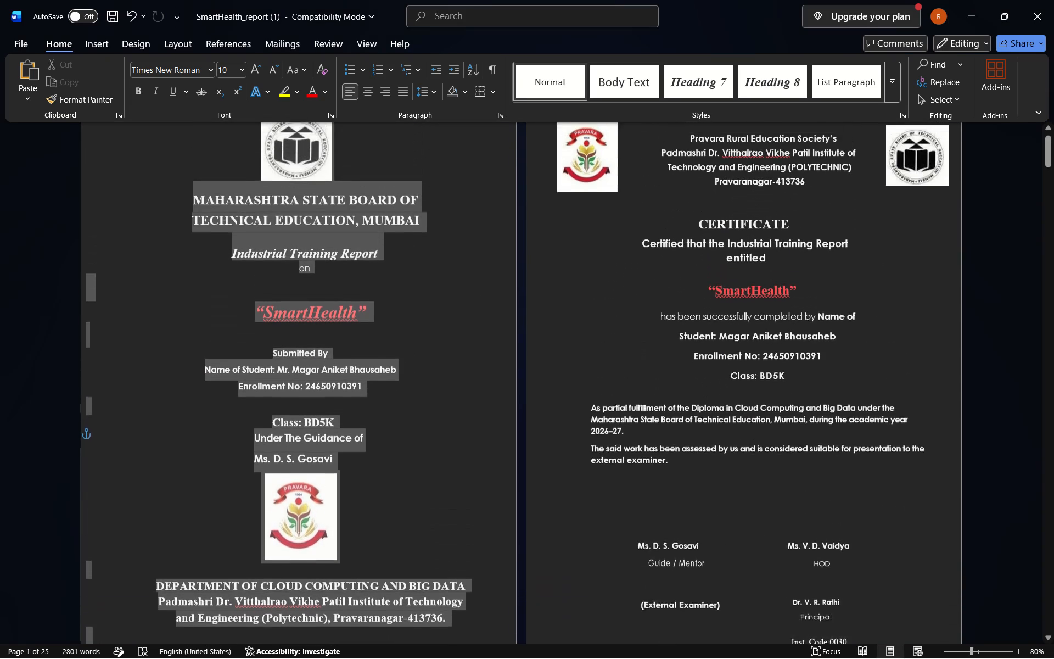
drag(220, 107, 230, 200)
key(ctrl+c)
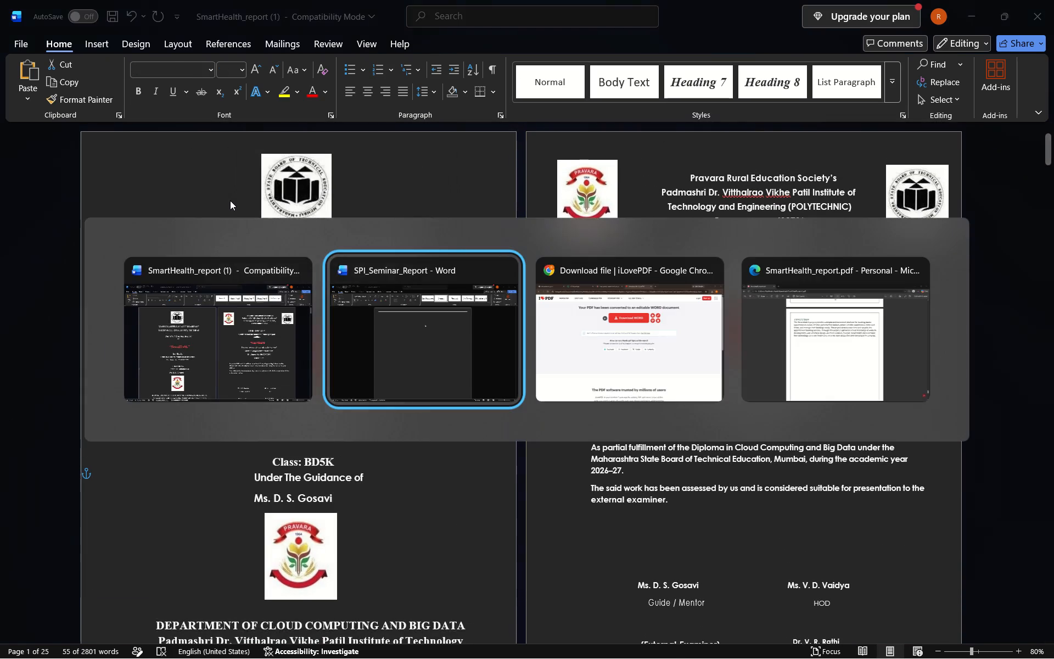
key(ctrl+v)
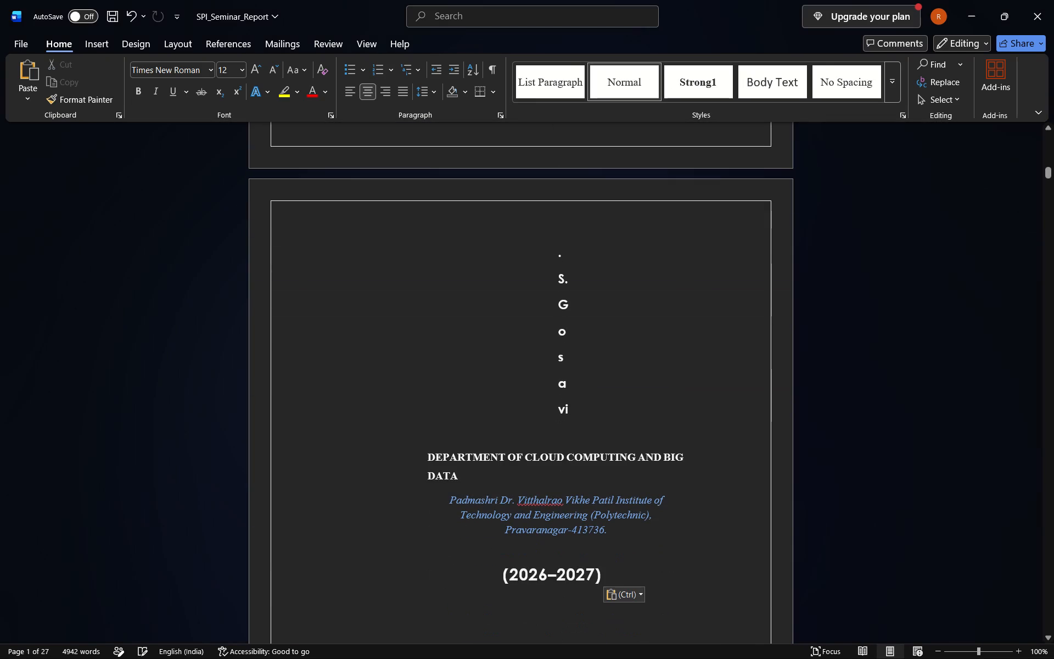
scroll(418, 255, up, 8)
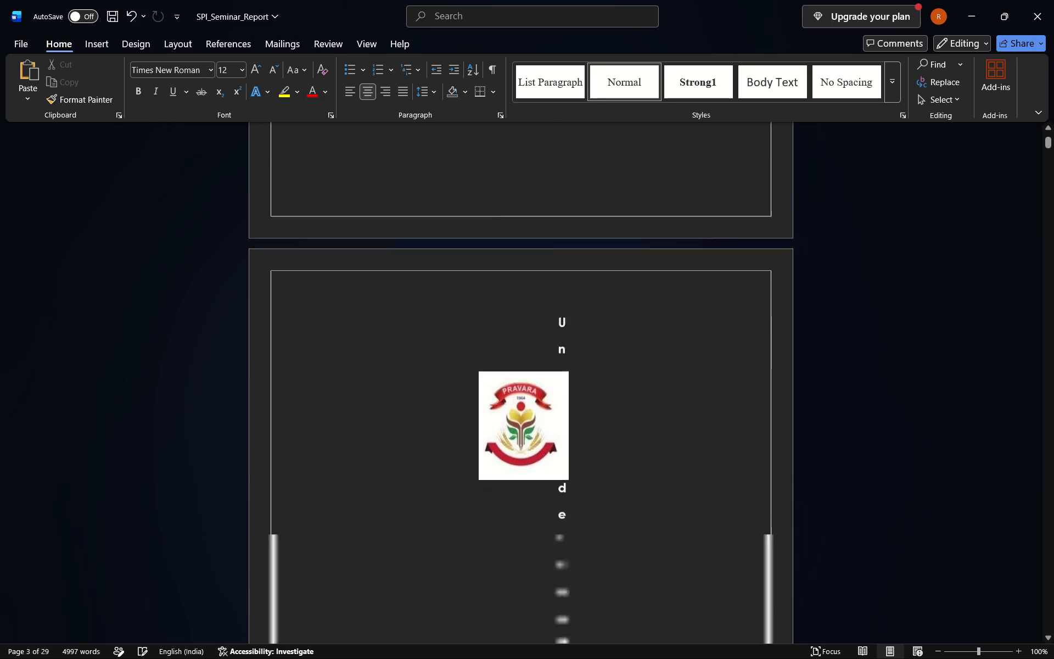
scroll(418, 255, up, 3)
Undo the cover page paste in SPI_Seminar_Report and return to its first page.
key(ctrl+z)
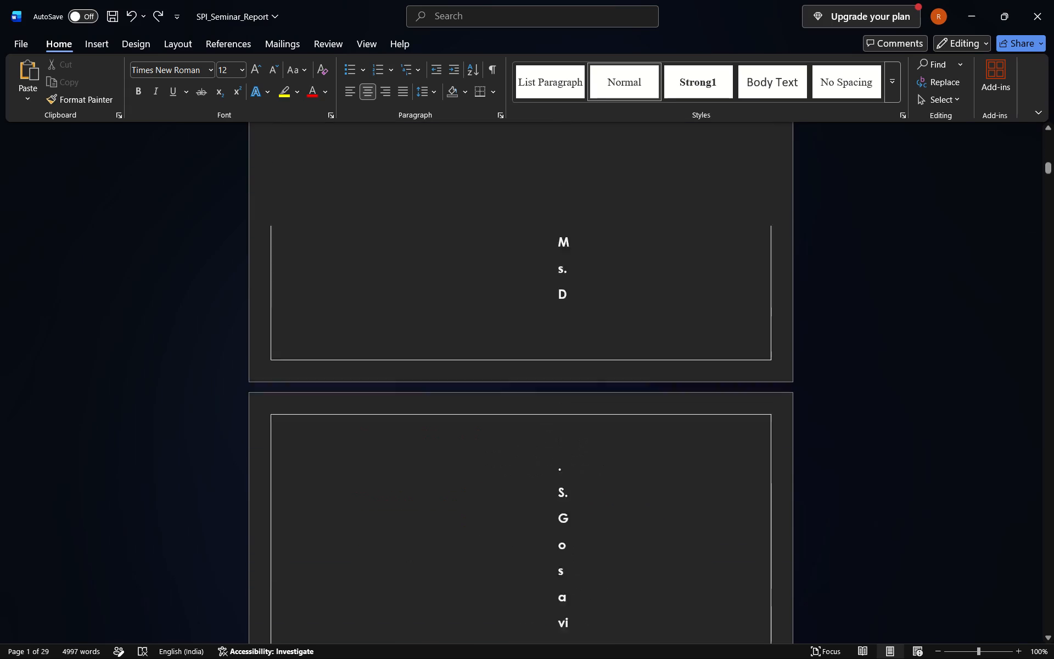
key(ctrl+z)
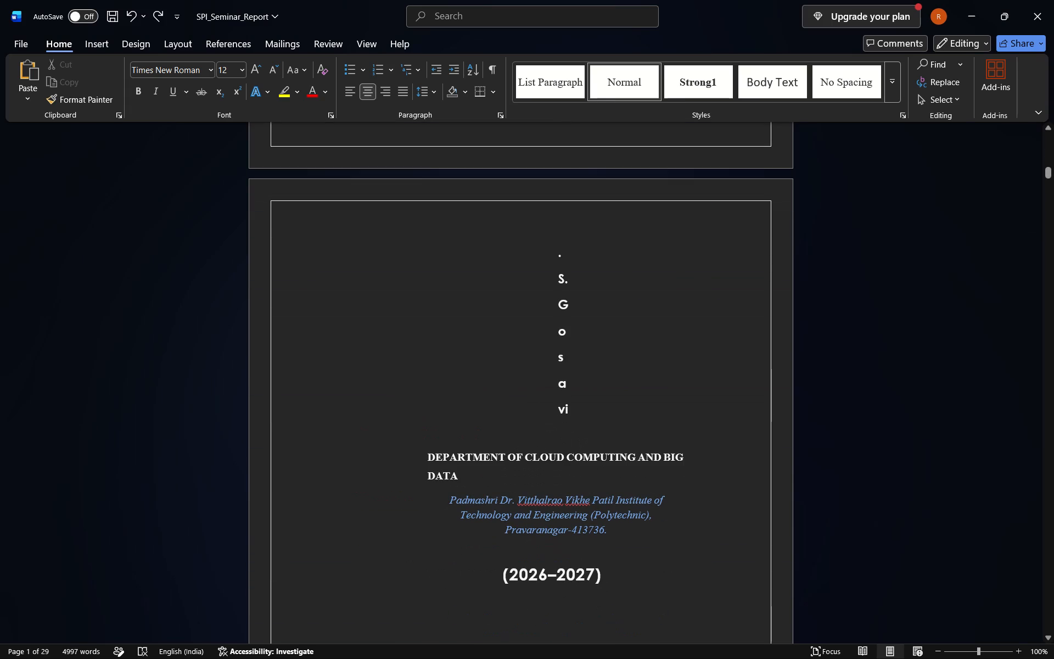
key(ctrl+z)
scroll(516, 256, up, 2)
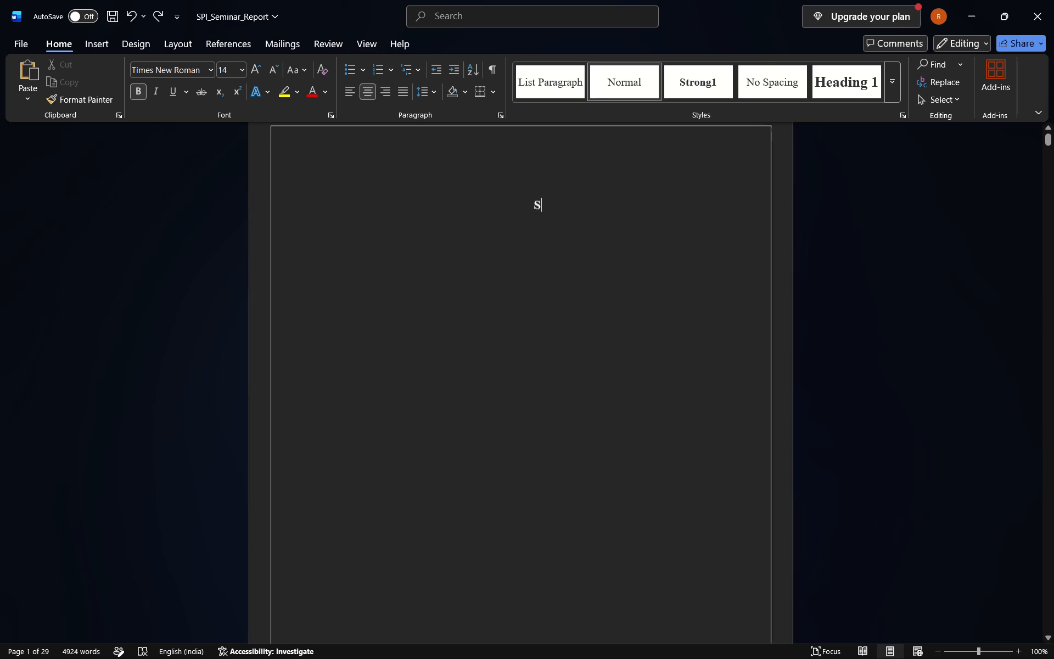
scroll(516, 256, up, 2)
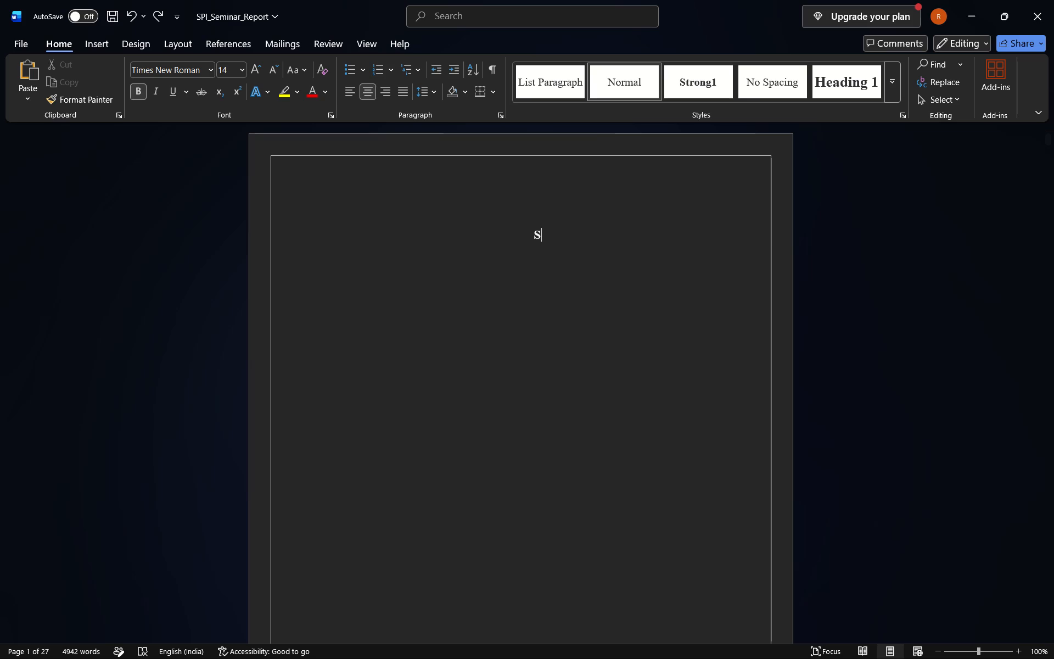
Delete the leftover letter S on the first page of SPI_Seminar_Report.
key(BackSpace)
key(BackSpace)
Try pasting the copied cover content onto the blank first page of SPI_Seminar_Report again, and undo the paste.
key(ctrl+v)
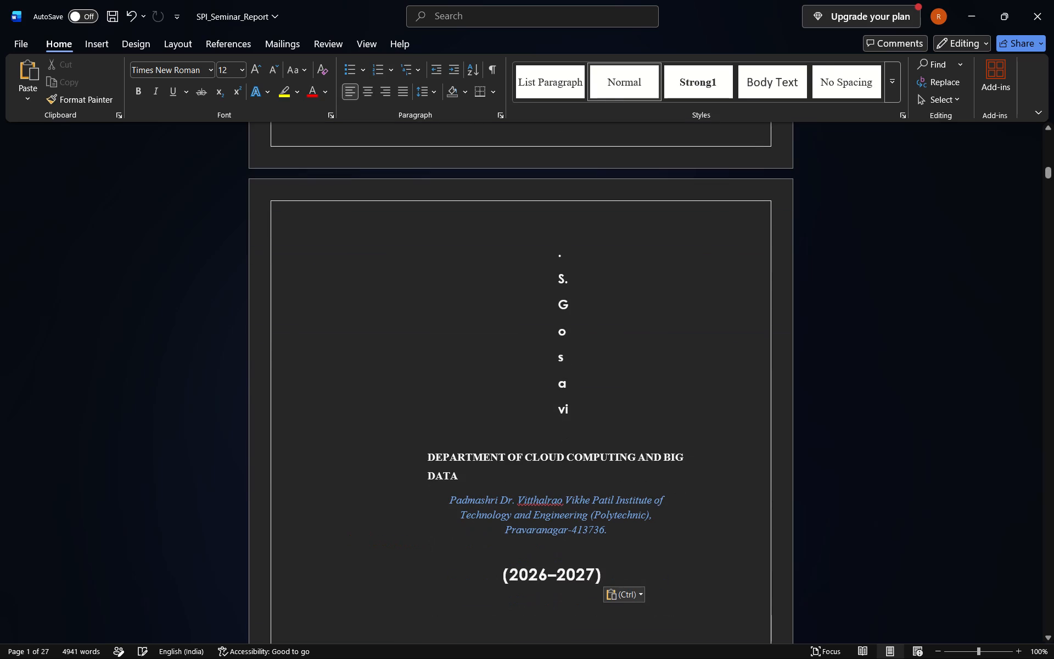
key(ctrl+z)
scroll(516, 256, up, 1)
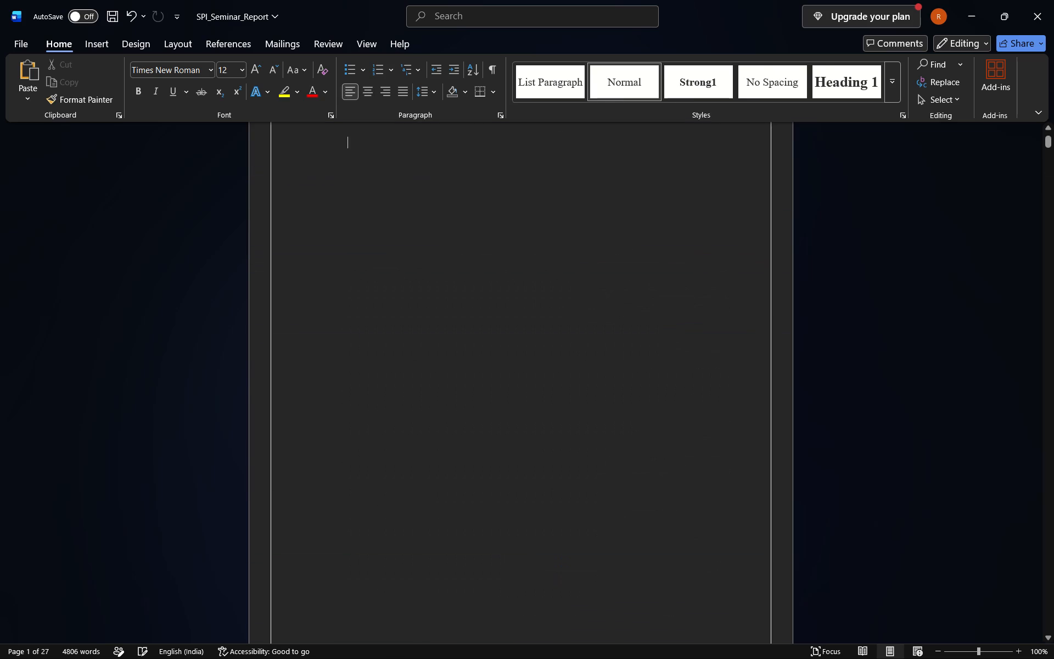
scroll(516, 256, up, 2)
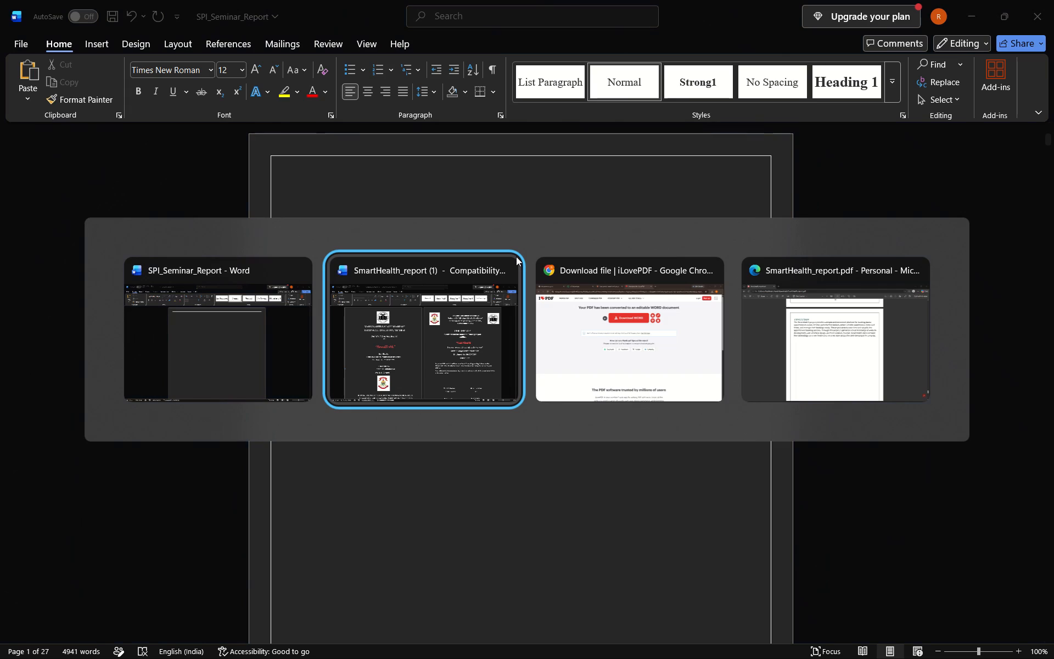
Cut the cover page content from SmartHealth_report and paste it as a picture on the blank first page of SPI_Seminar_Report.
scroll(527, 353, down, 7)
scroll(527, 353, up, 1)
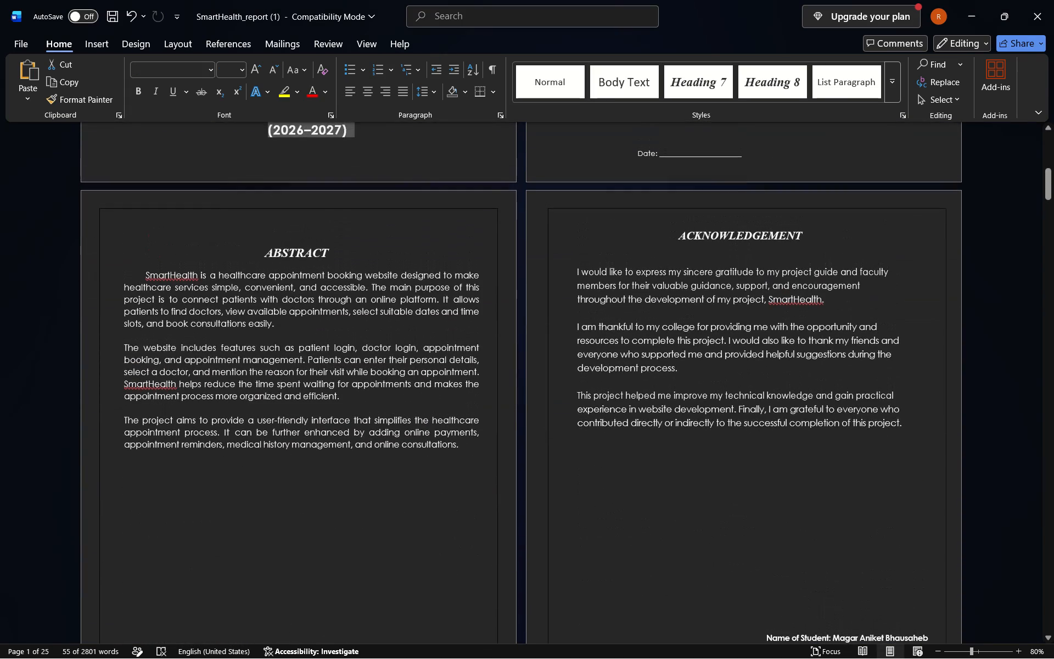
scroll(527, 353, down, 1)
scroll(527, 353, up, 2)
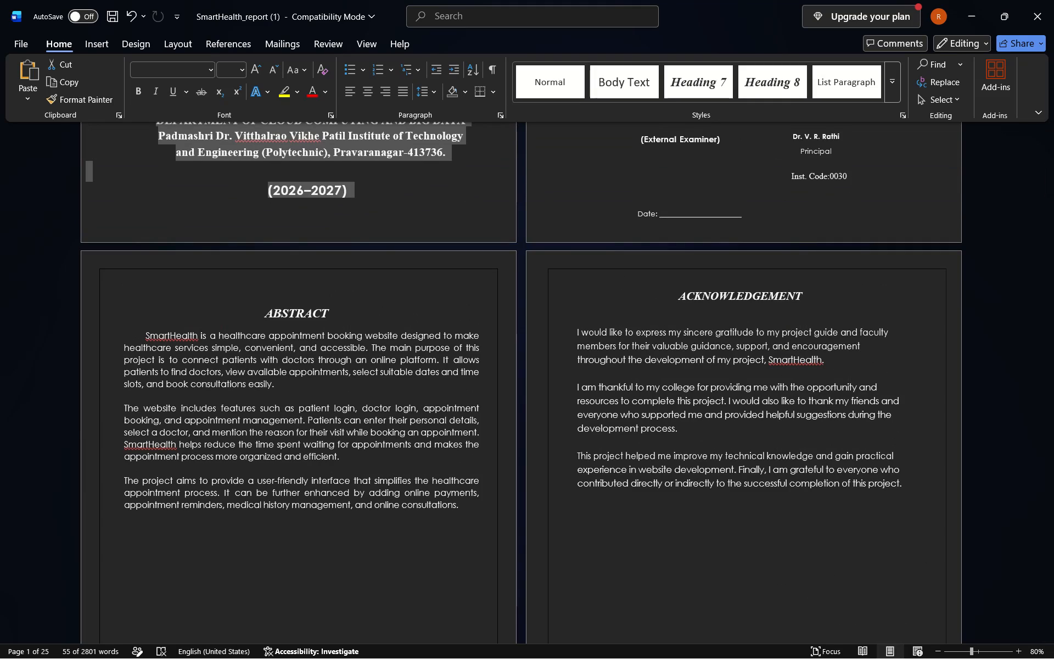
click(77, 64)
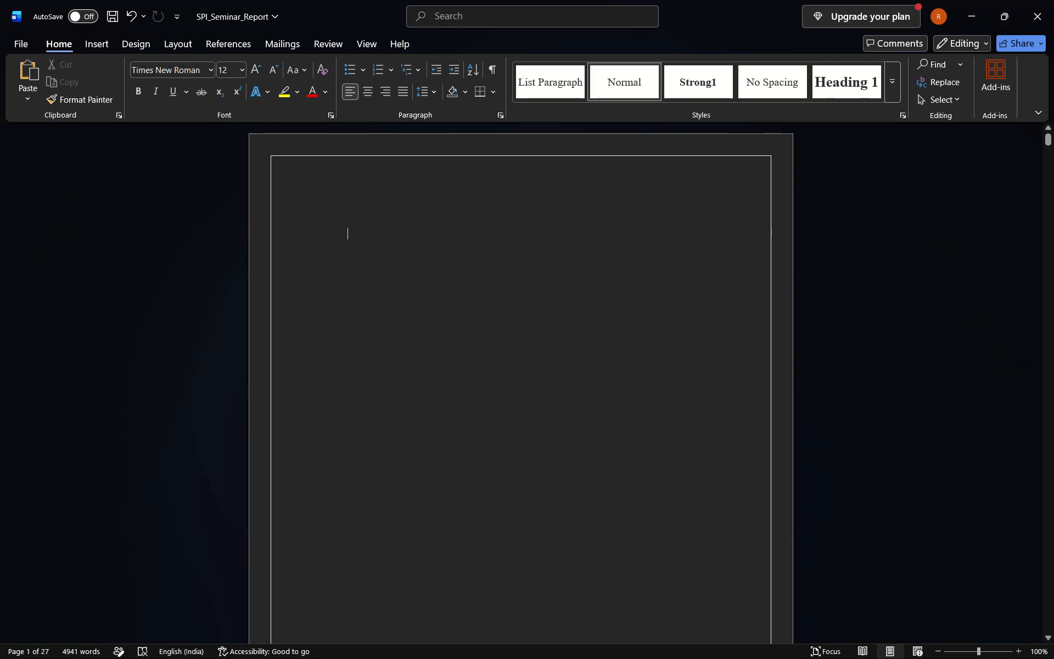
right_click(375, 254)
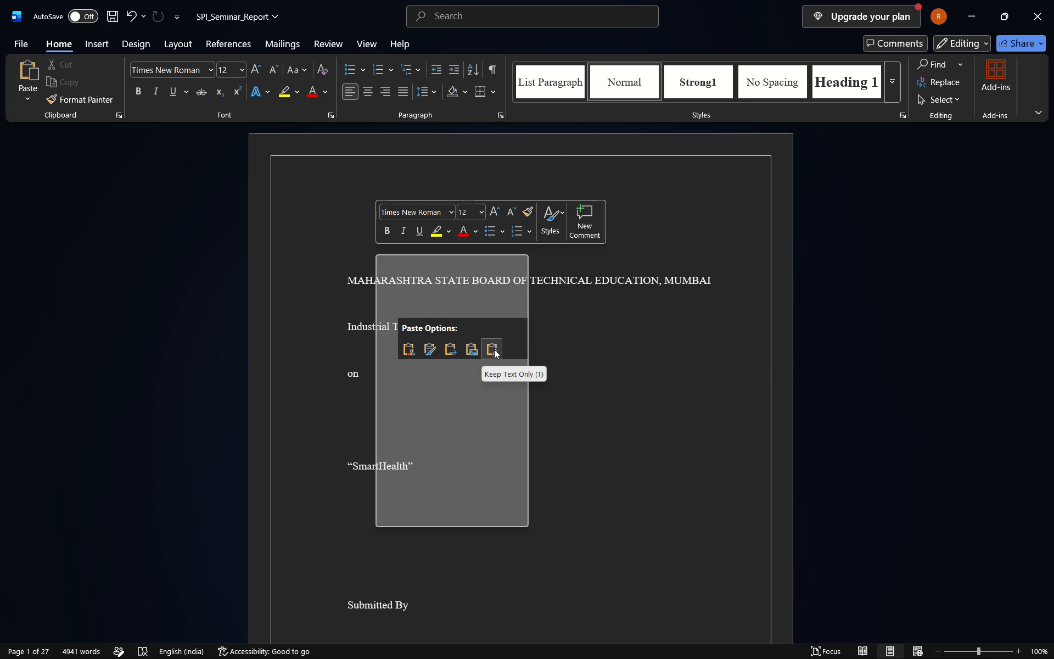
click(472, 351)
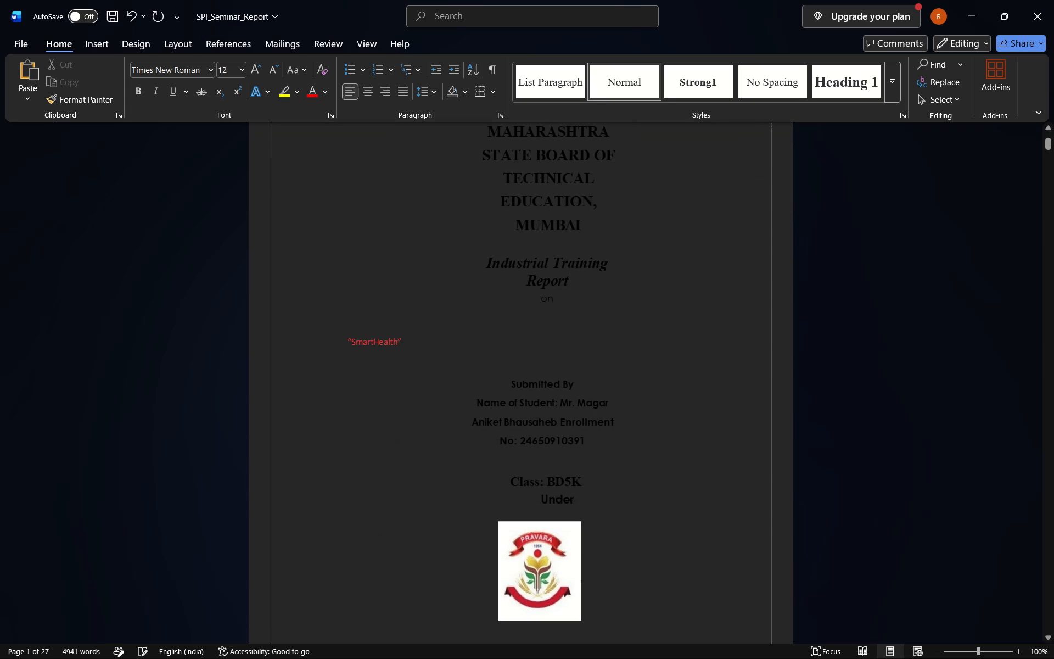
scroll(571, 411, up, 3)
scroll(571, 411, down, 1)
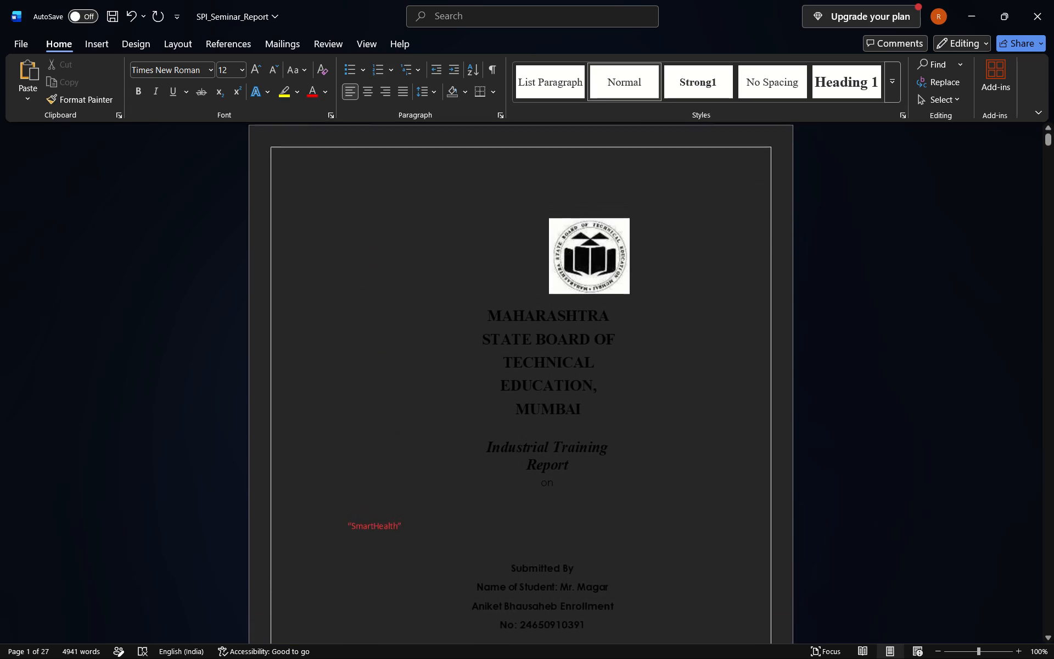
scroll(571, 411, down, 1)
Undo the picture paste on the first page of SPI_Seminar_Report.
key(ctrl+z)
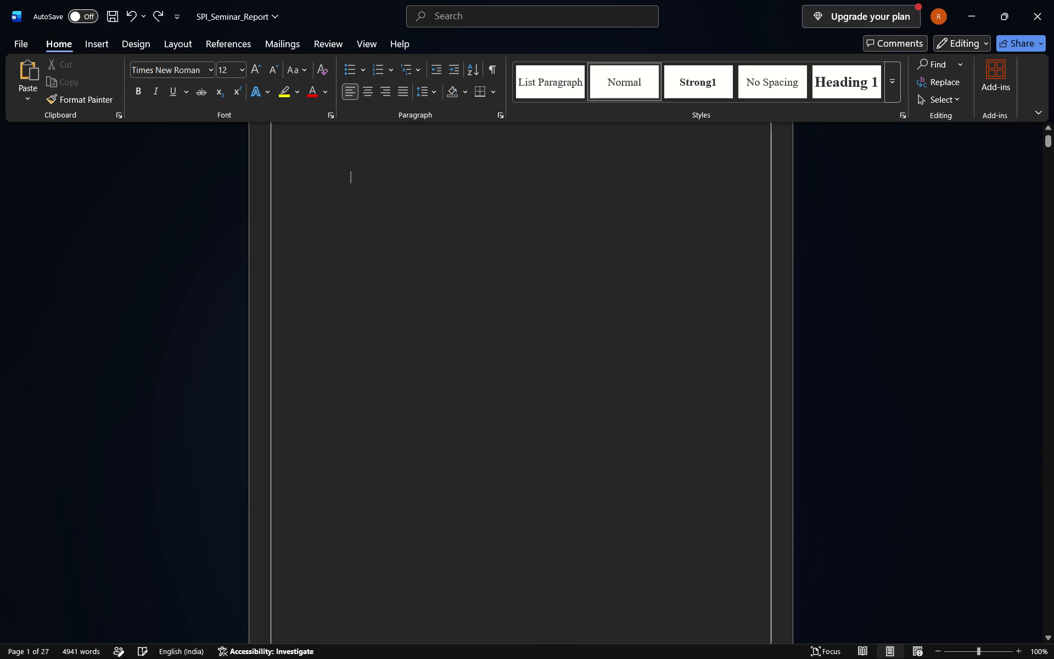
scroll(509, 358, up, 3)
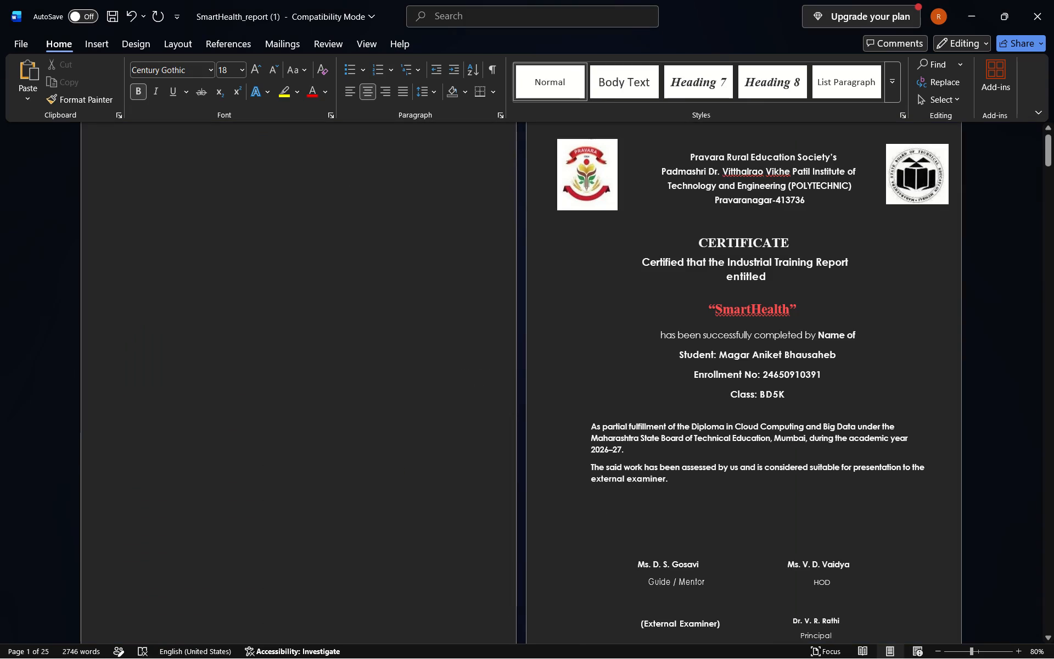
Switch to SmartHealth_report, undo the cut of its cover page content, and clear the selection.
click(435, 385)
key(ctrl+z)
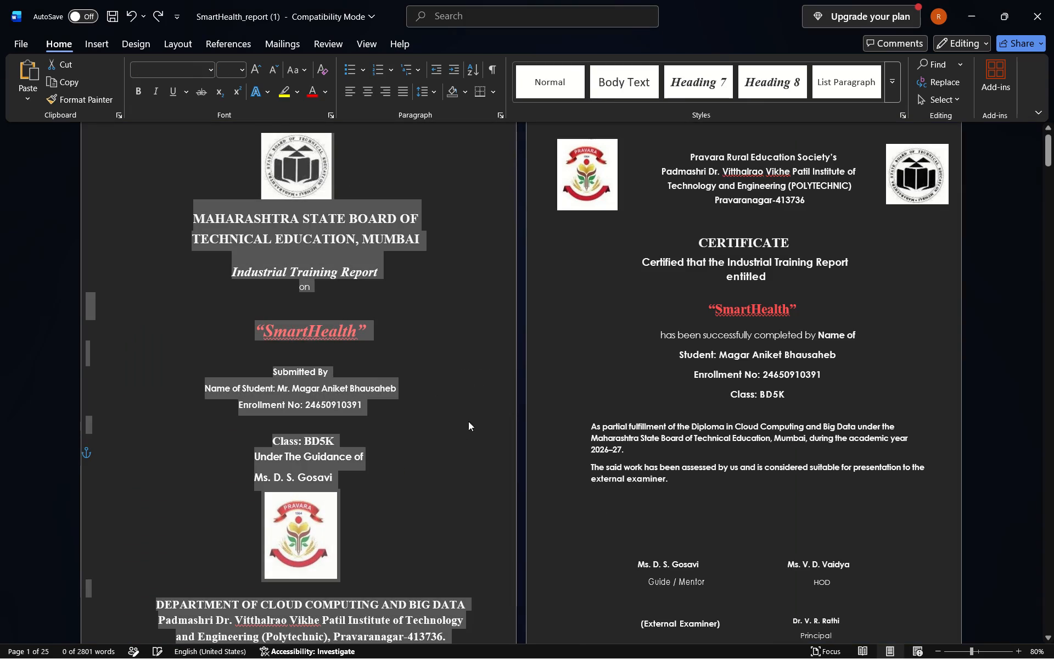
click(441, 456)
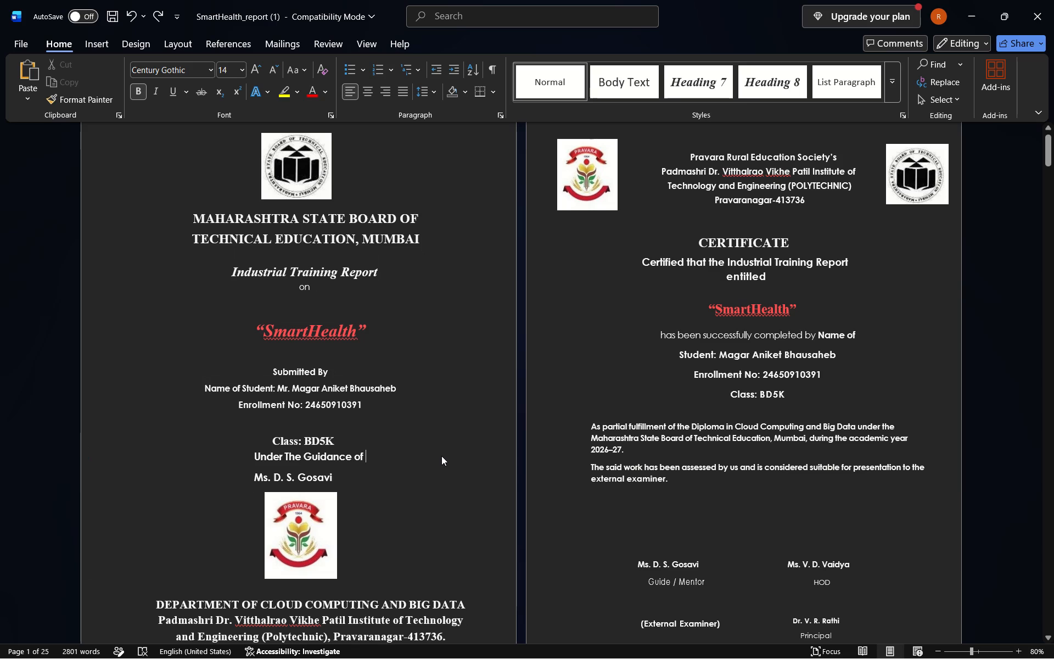
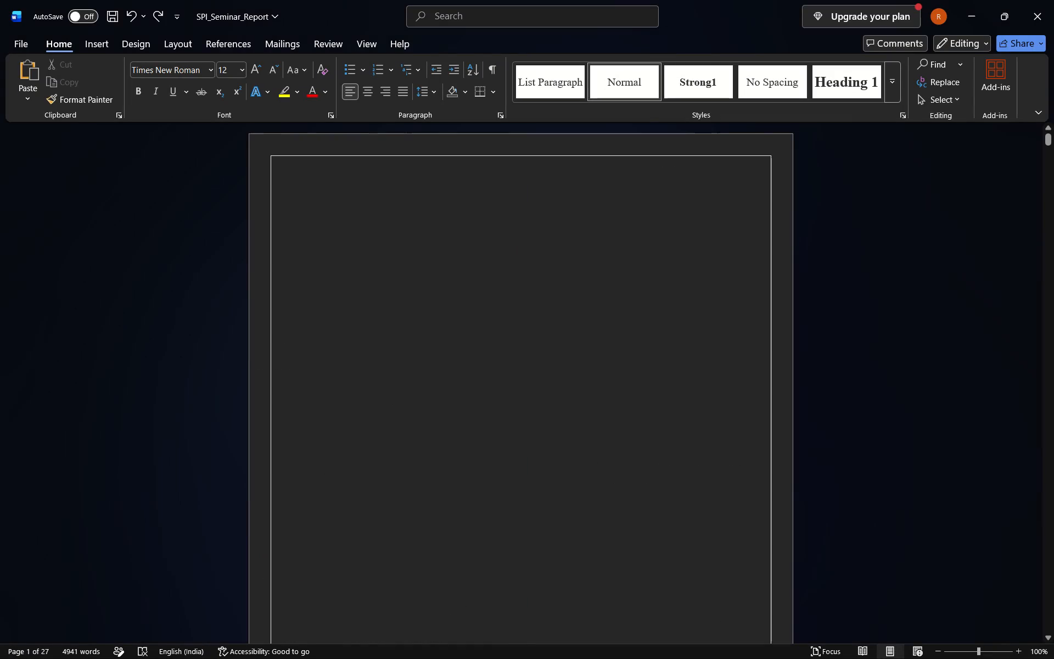
Undo the removal of the original title page content in SPI_Seminar_Report.
scroll(491, 349, up, 6)
scroll(491, 349, down, 6)
scroll(491, 349, up, 2)
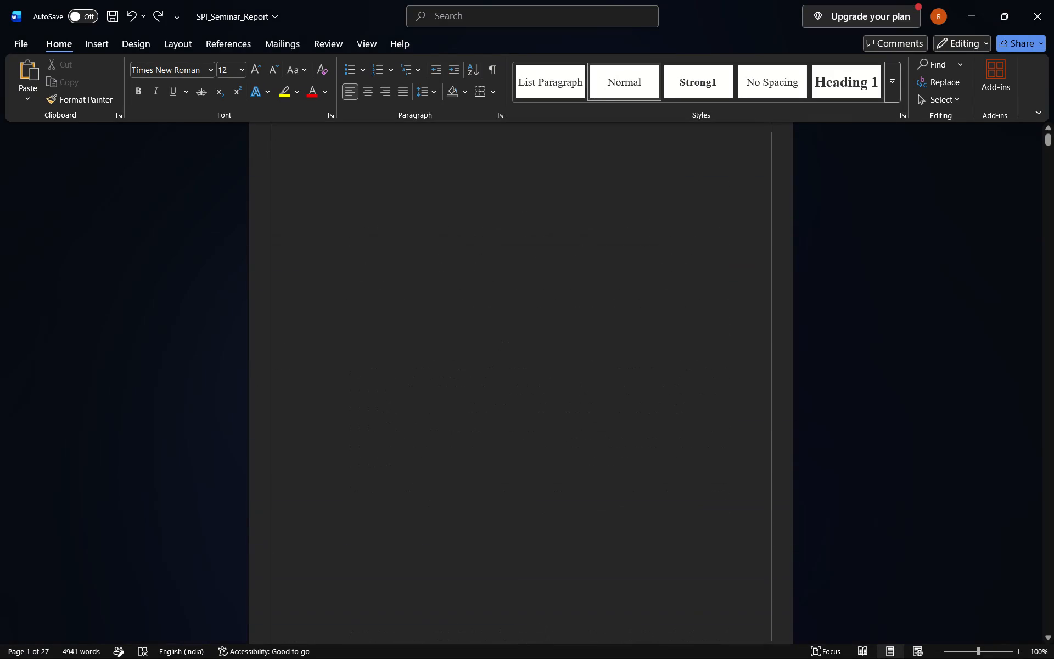
scroll(491, 349, up, 1)
key(ctrl+z)
key(ctrl+z)
key(ctrl+z)
key(ctrl+z)
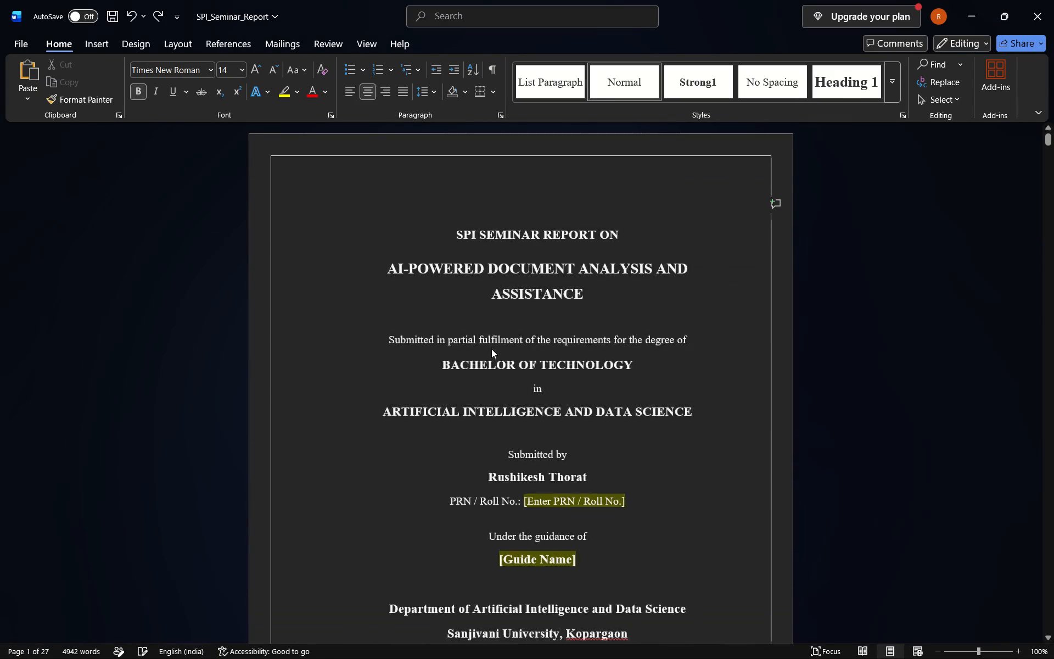
click(551, 461)
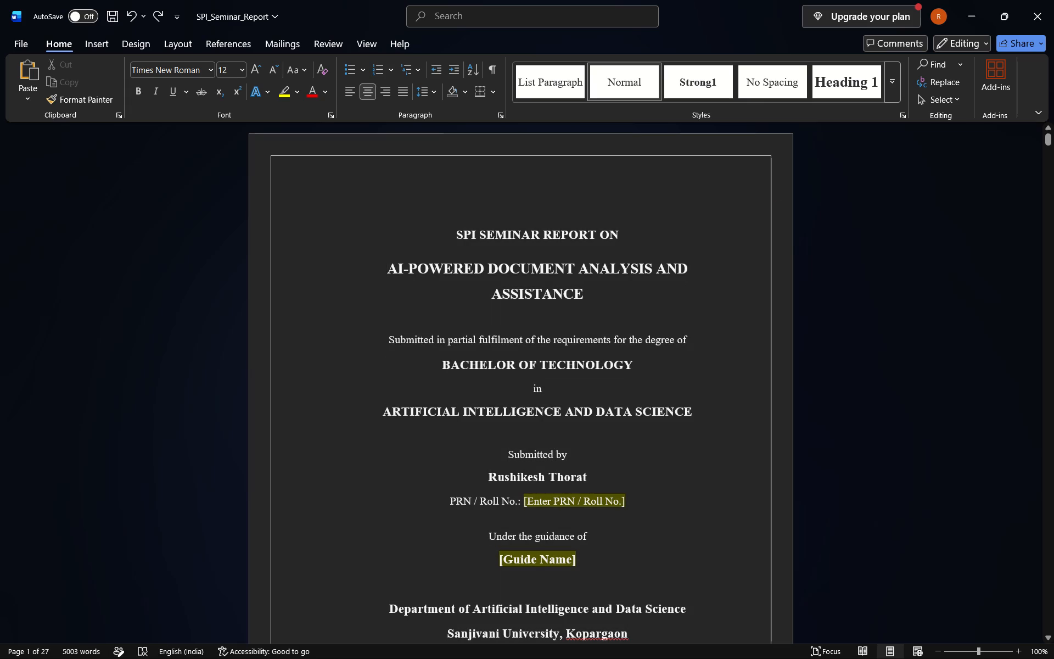
Copy the title "AI-POWERED DOCUMENT ANALYSIS AND ASSISTANCE" from SPI_Seminar_Report's title page.
drag(588, 291, 384, 277)
key(ctrl+c)
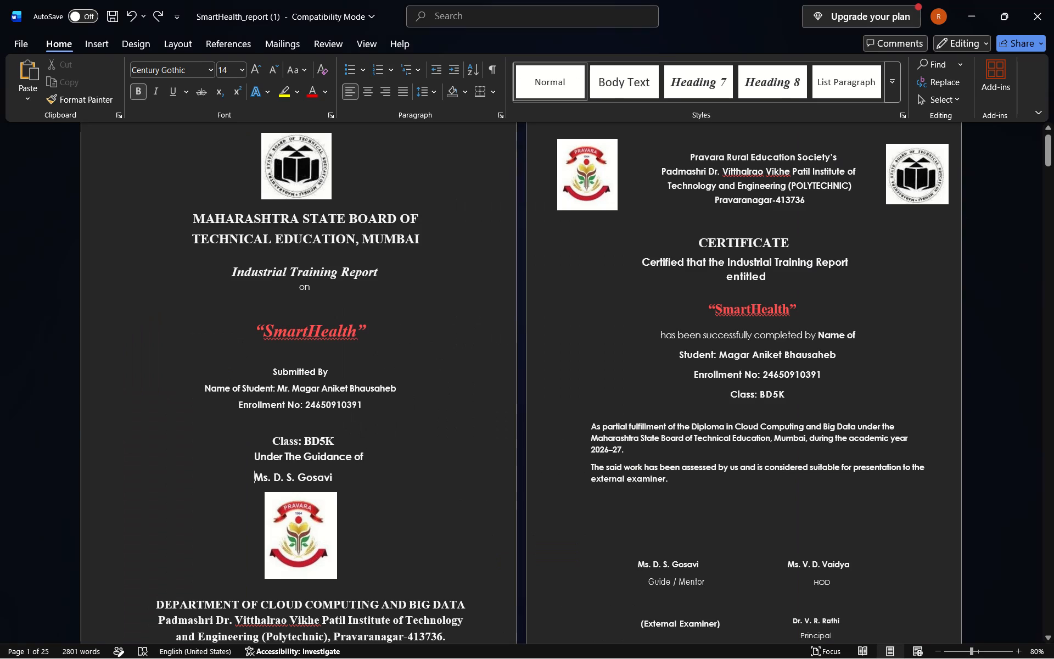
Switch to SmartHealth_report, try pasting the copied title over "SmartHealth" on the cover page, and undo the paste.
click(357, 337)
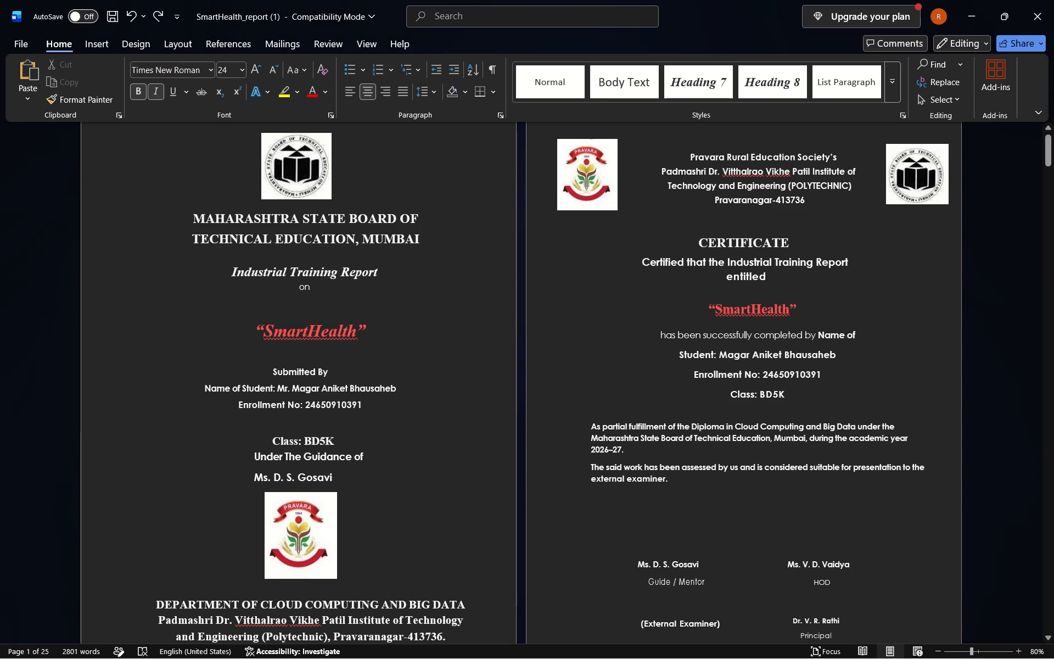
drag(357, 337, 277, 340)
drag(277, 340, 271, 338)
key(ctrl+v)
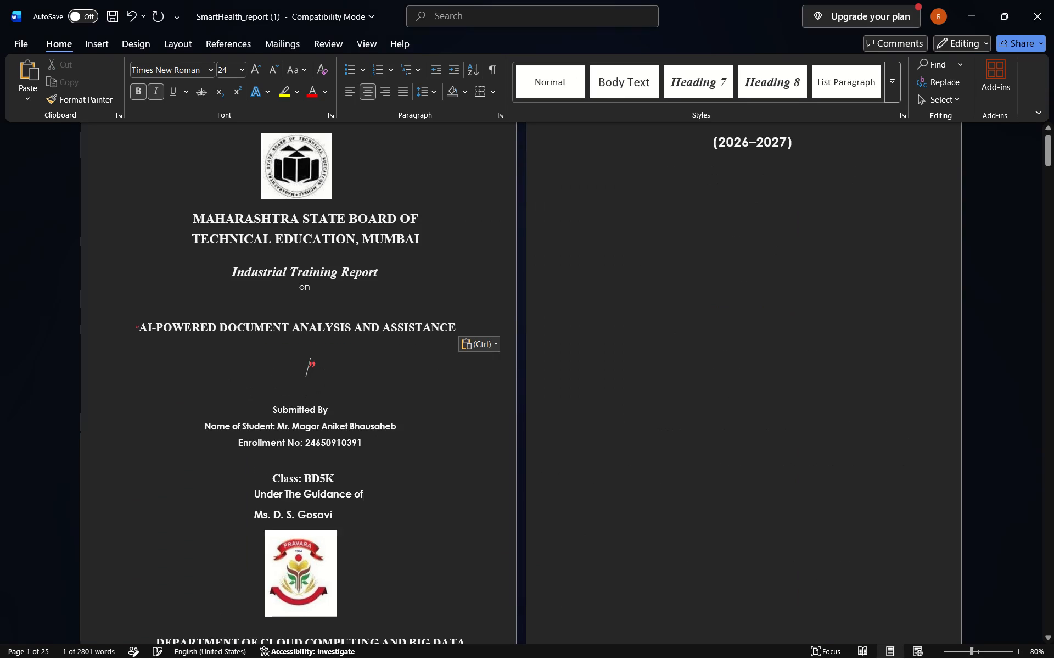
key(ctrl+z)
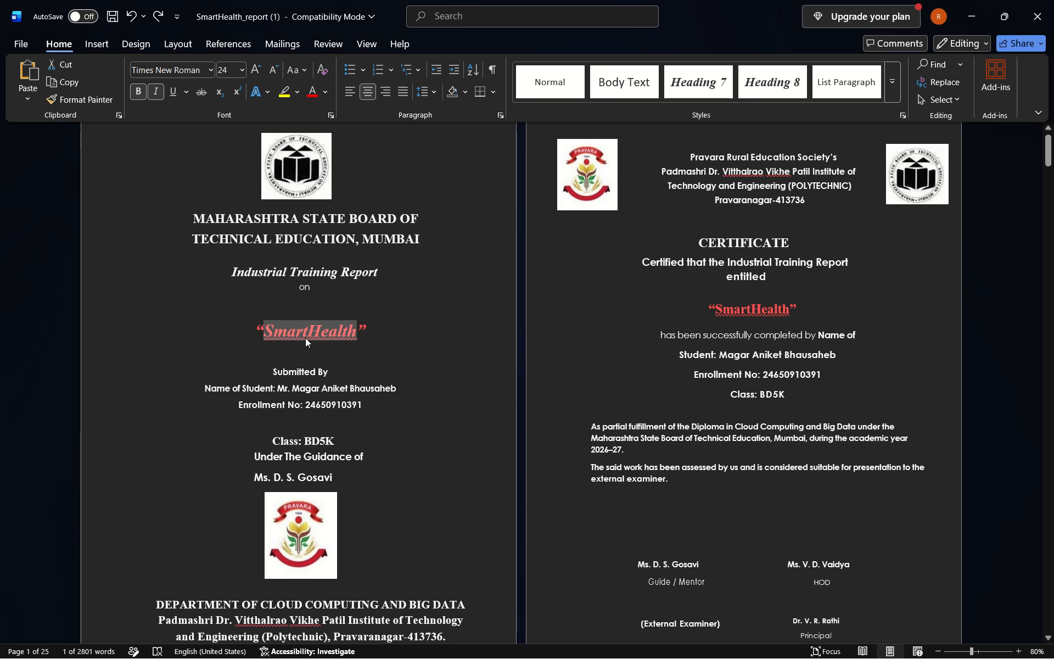
Replace the word "SmartHealth" on SmartHealth_report's cover page with the copied title "AI-POWERED DOCUMENT ANALYSIS AND ASSISTANCE".
key(Right)
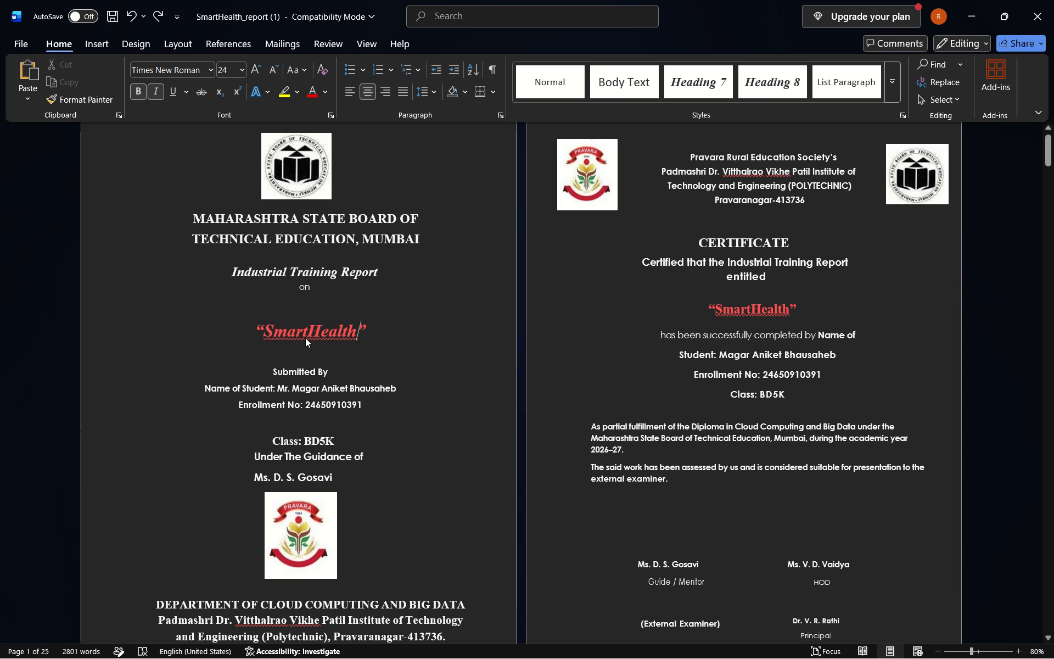
key(shift+Left)
key(shift+Left)
key(shift+Left)
key(shift+Left)
key(shift+Left)
key(shift+Left)
key(shift+Left)
key(shift+Left)
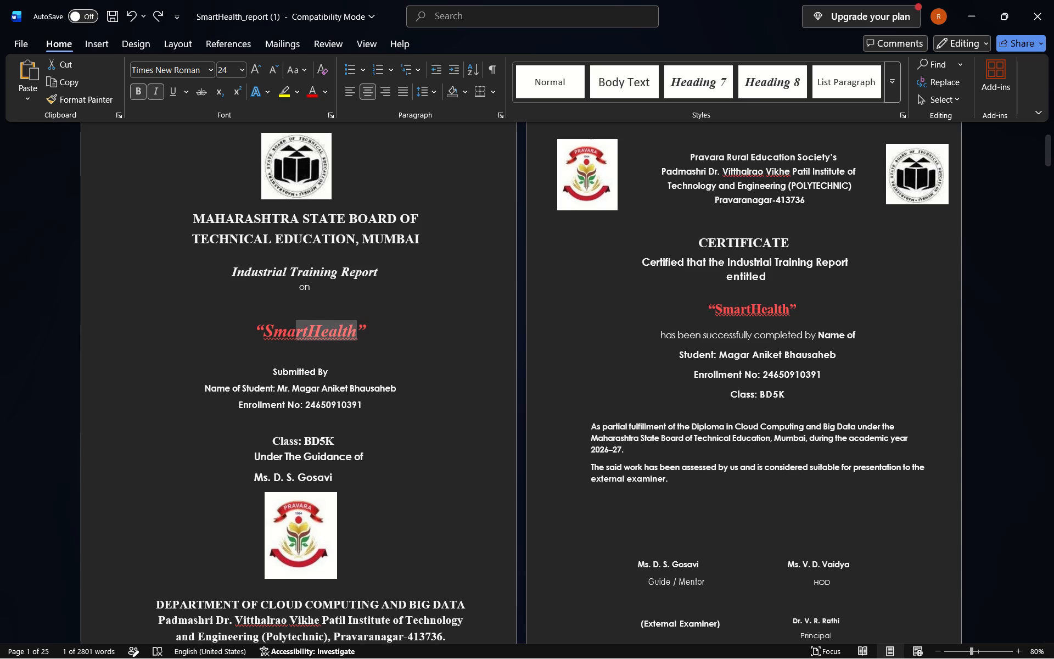
key(shift+Left)
key(shift+Left)
key(BackSpace)
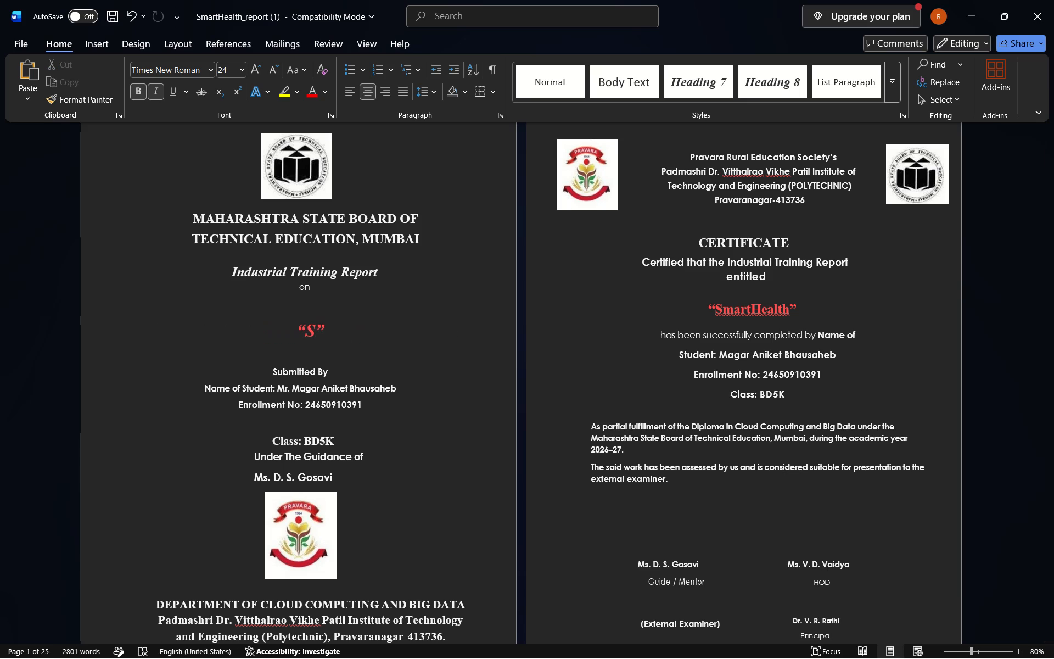
key(ctrl+v)
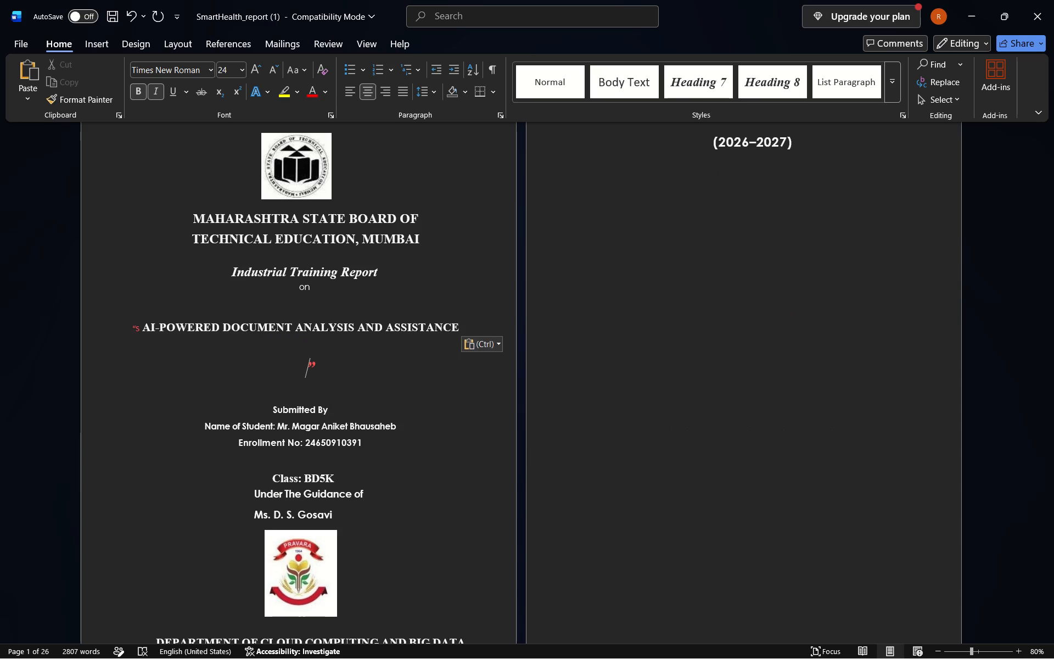
Bring the closing quotation mark up onto the cover title's line and delete the leftover "S" before the title.
key(BackSpace)
key(BackSpace)
key(BackSpace)
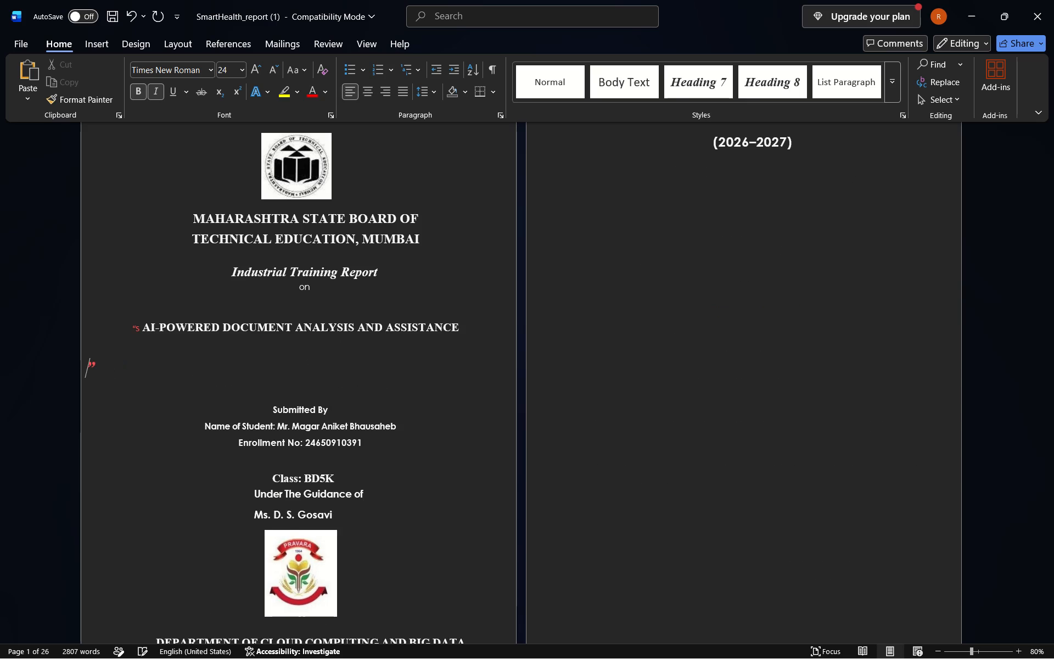
scroll(339, 459, down, 1)
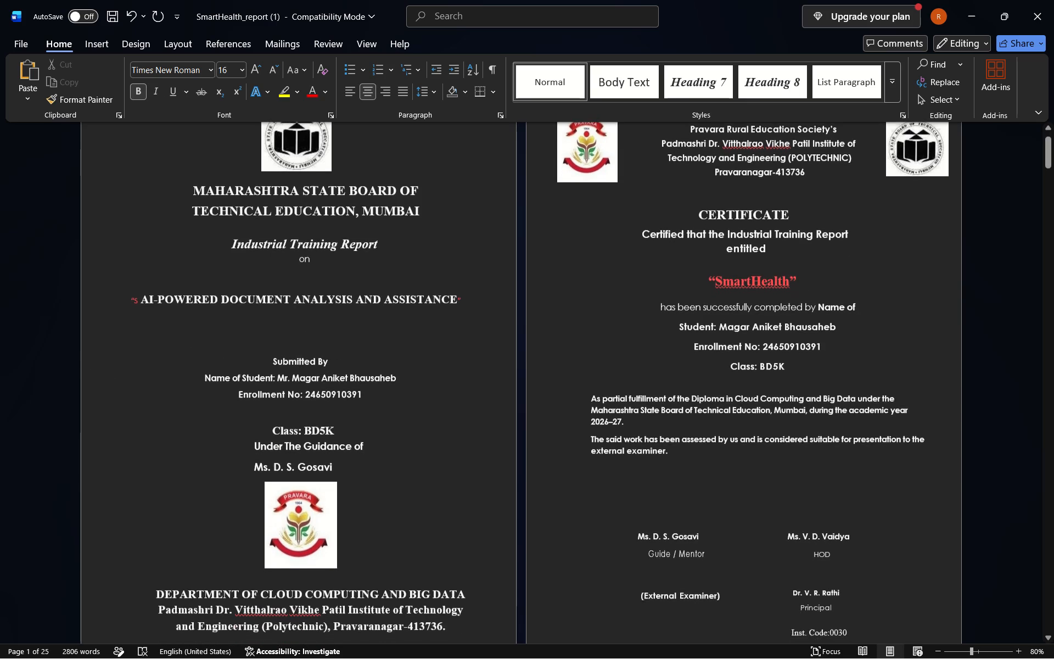
click(139, 322)
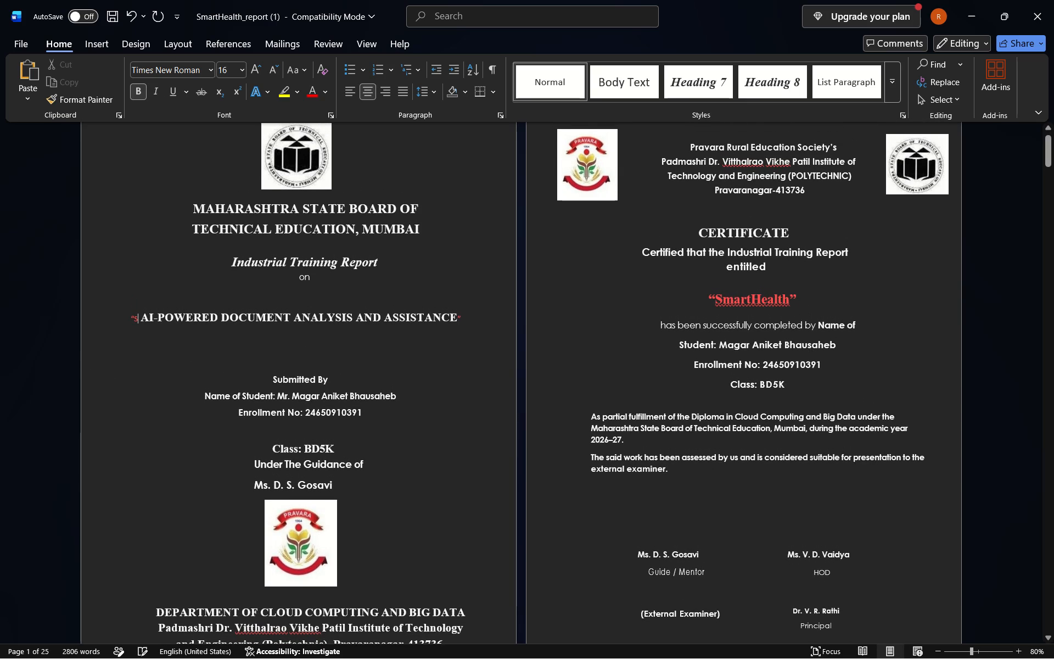
key(BackSpace)
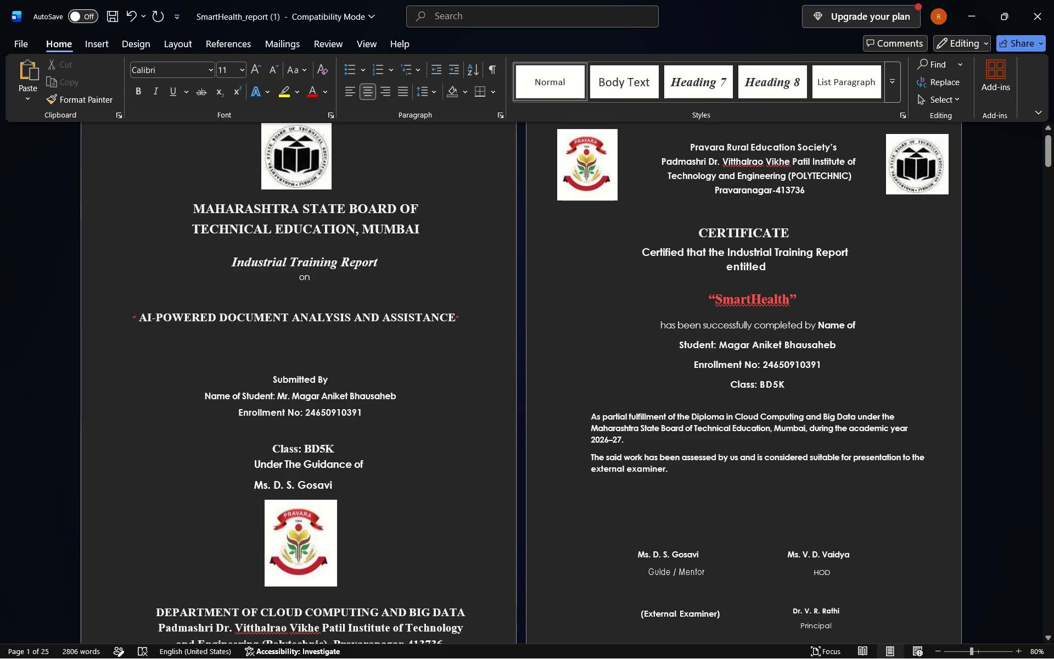
Set the font colour of the cover title, including its opening quotation mark, to standard red.
click(752, 305)
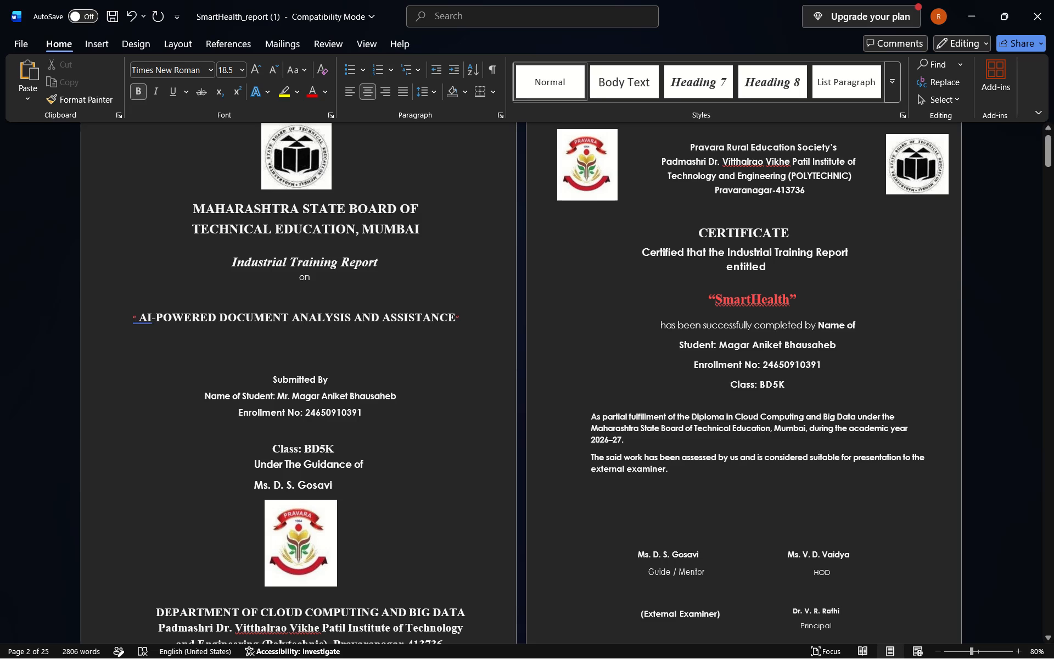
click(409, 317)
drag(454, 317, 258, 311)
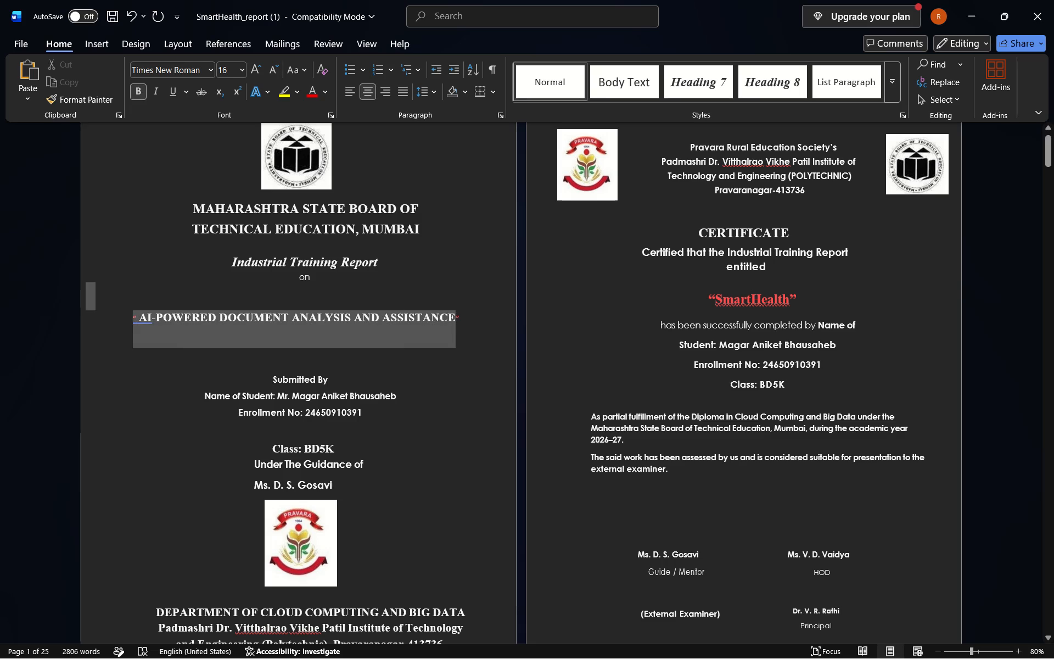
drag(258, 311, 135, 315)
drag(135, 315, 131, 315)
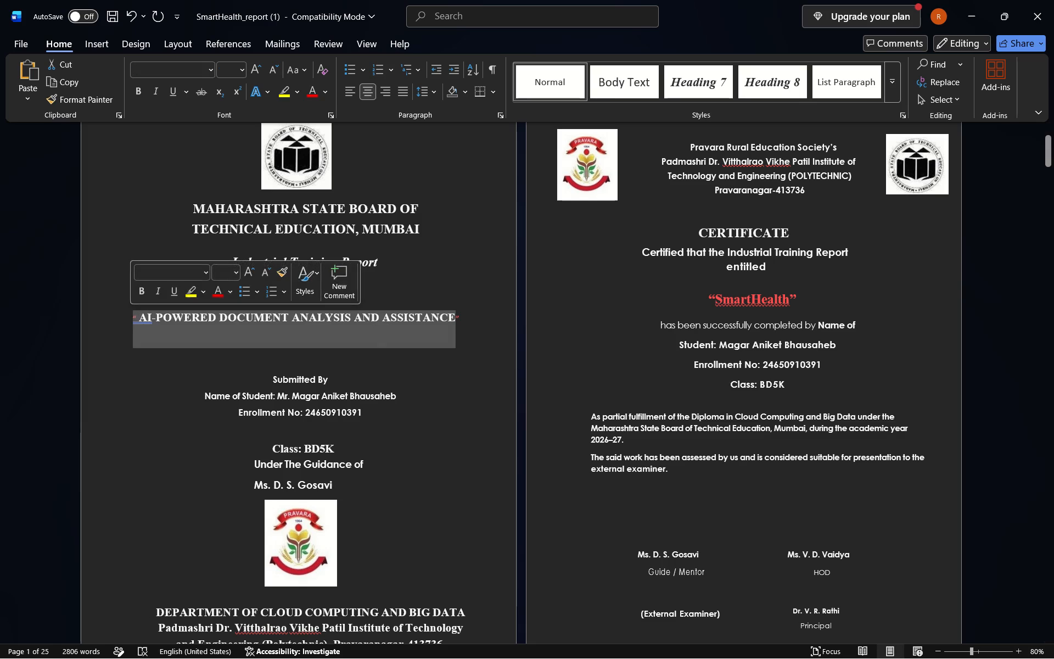
click(325, 92)
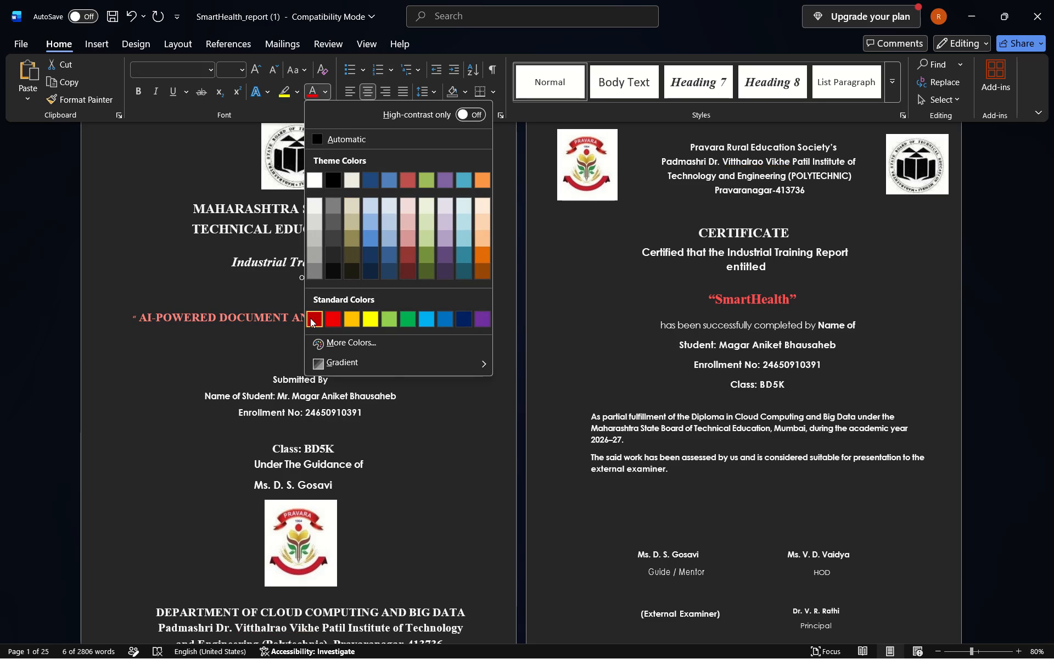
click(330, 323)
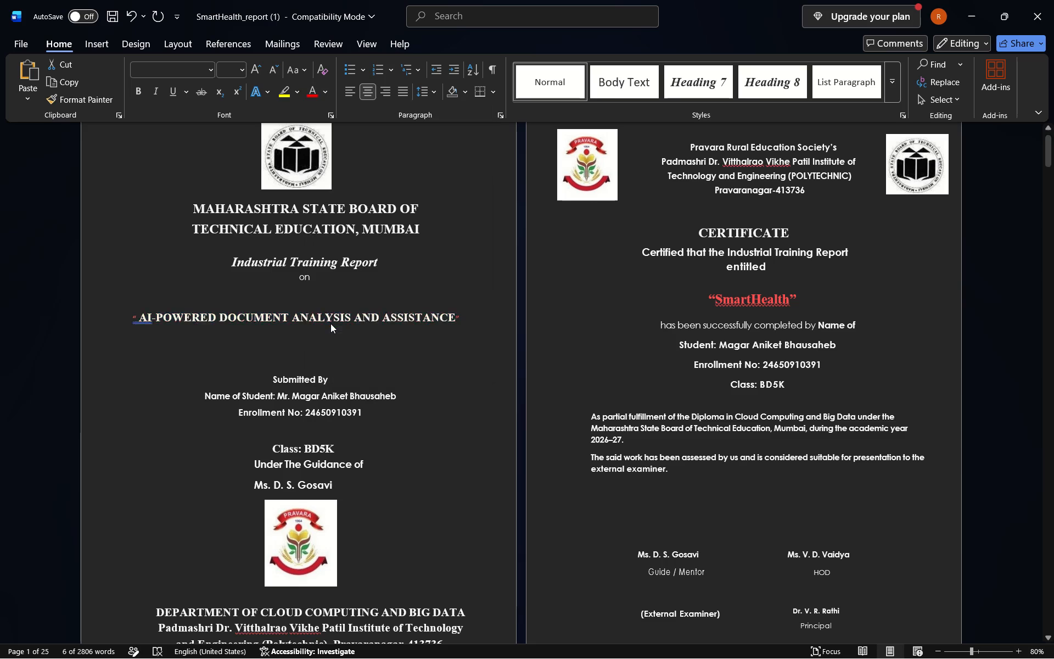
click(412, 378)
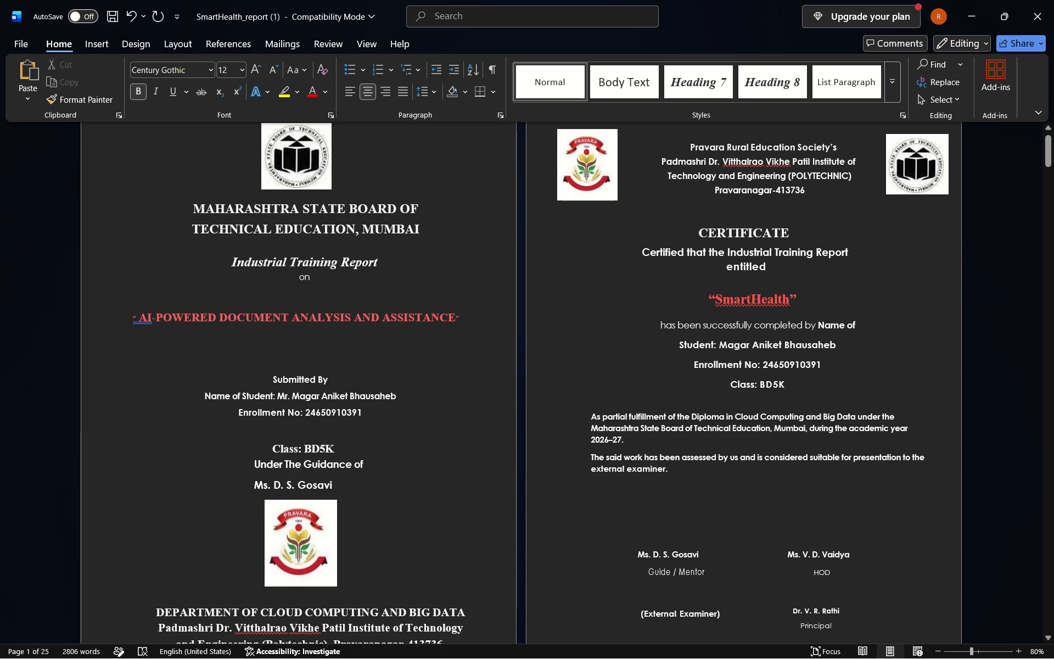
Delete the space and small opening quotation mark before the cover title, trying out retyped double and single quotation marks there.
click(139, 317)
key(BackSpace)
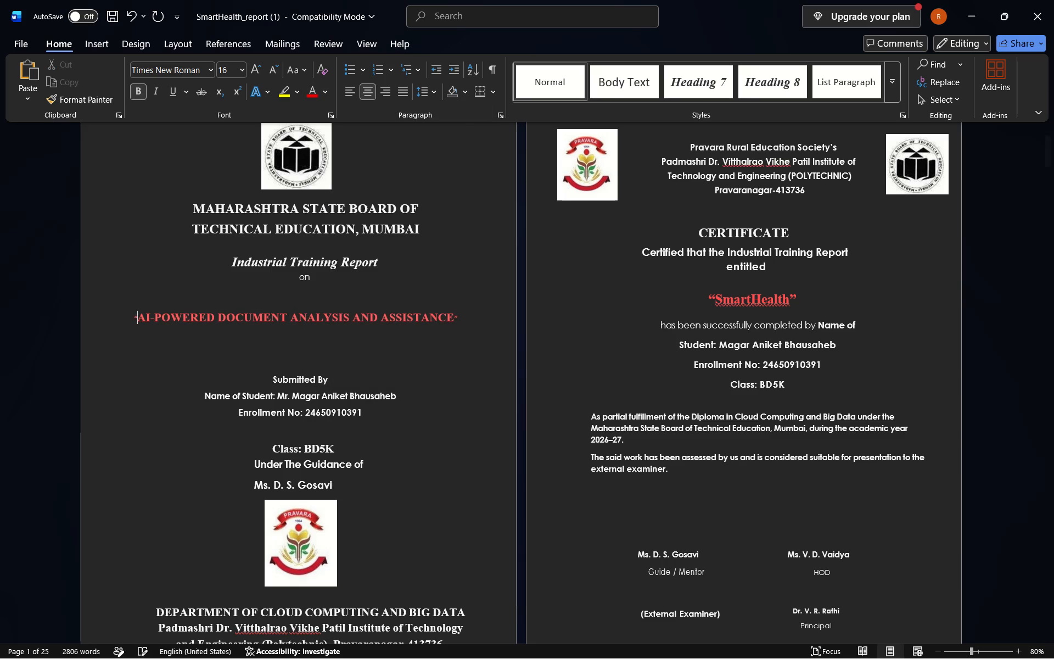
key(shift+quotedbl)
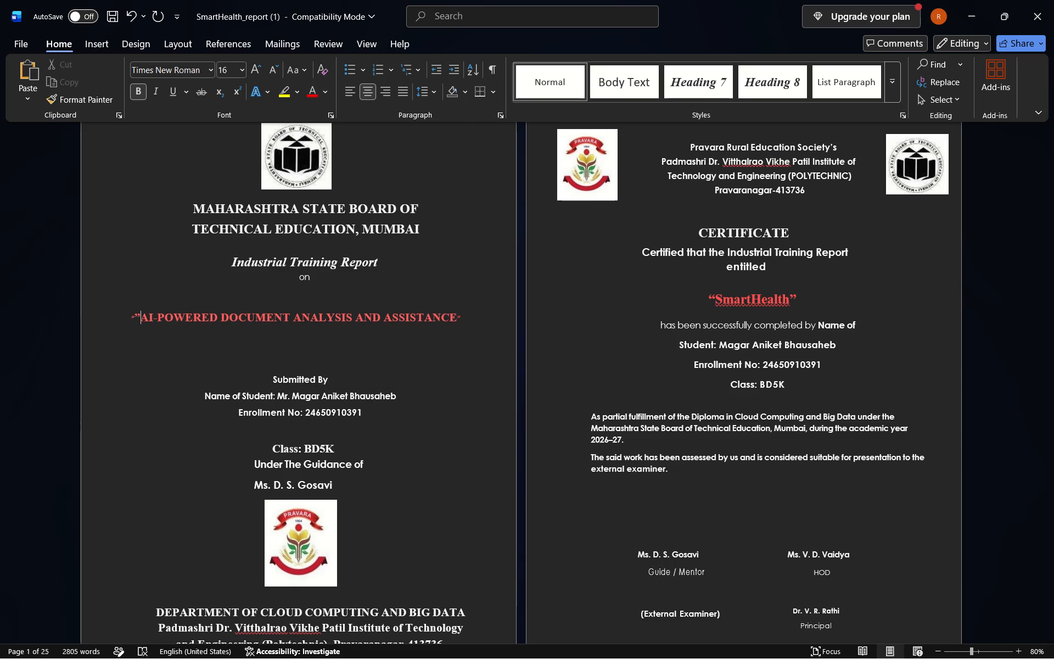
key(BackSpace)
key(BackSpace)
key(shift+quotedbl)
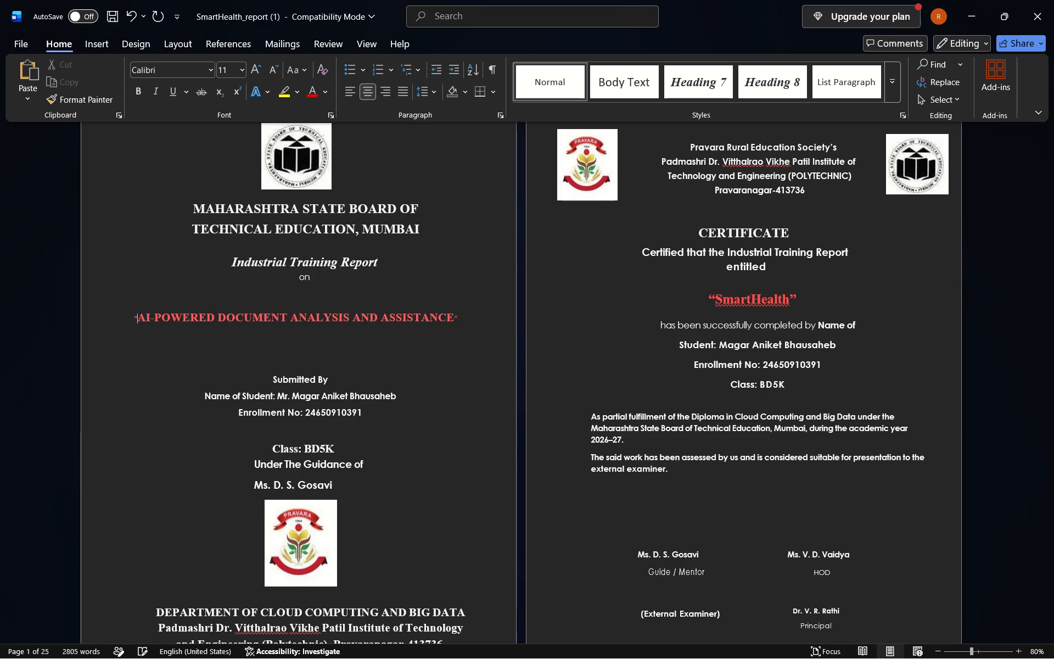
key(shift+quotedbl)
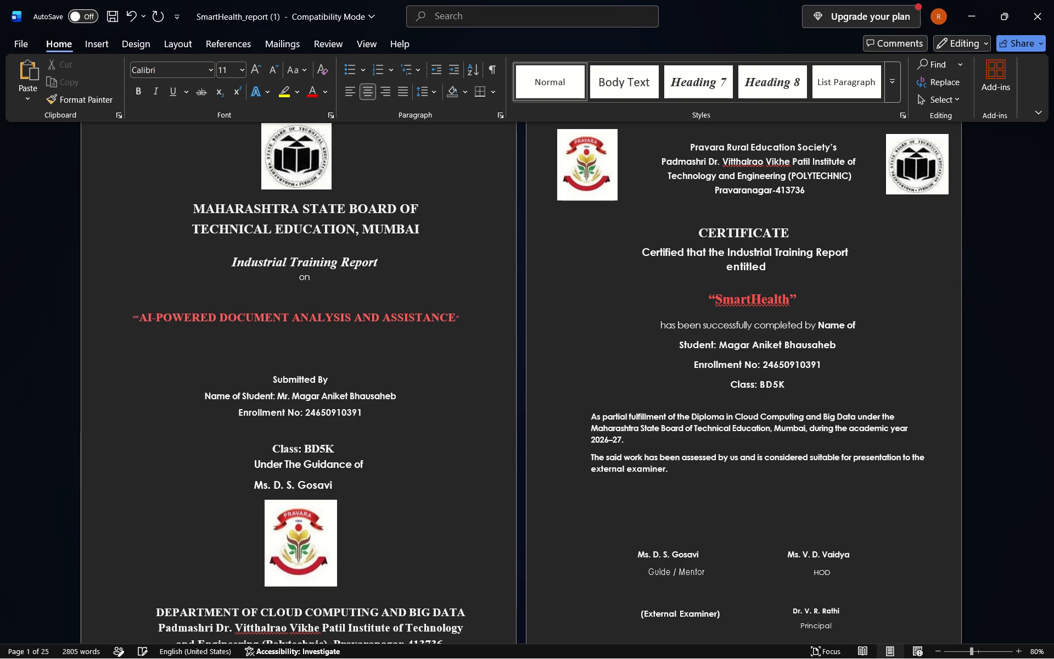
key(BackSpace)
key(BackSpace)
text('')
key(BackSpace)
key(BackSpace)
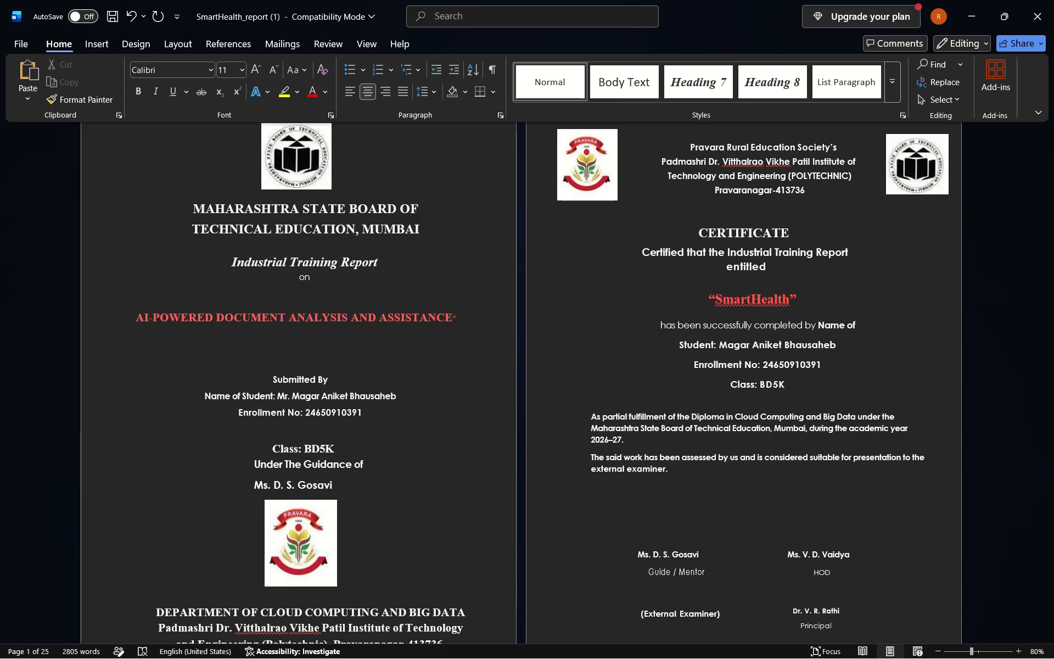
Delete the small closing quotation mark after the cover title, trying out a retyped double quotation mark and an apostrophe there.
key(Right)
key(Right)
key(Right)
key(Right)
key(Right)
key(Right)
key(Right)
key(Right)
key(Right)
key(Right)
key(Right)
key(Right)
key(Right)
key(Right)
key(Right)
key(Right)
key(Right)
key(Right)
key(Right)
key(Right)
key(Right)
key(BackSpace)
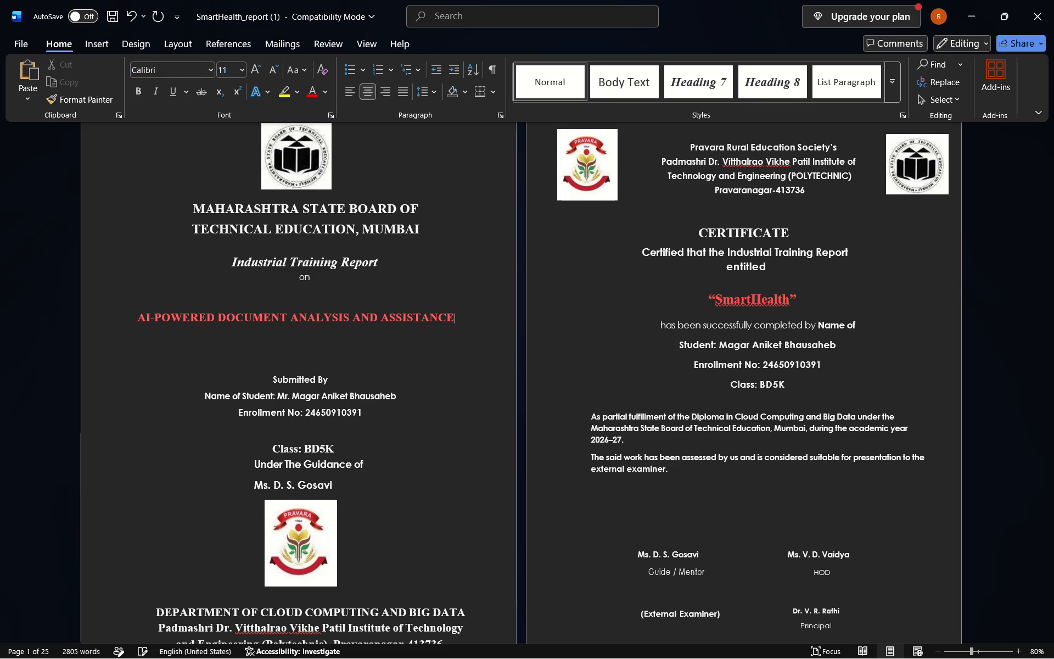
key(shift+quotedbl)
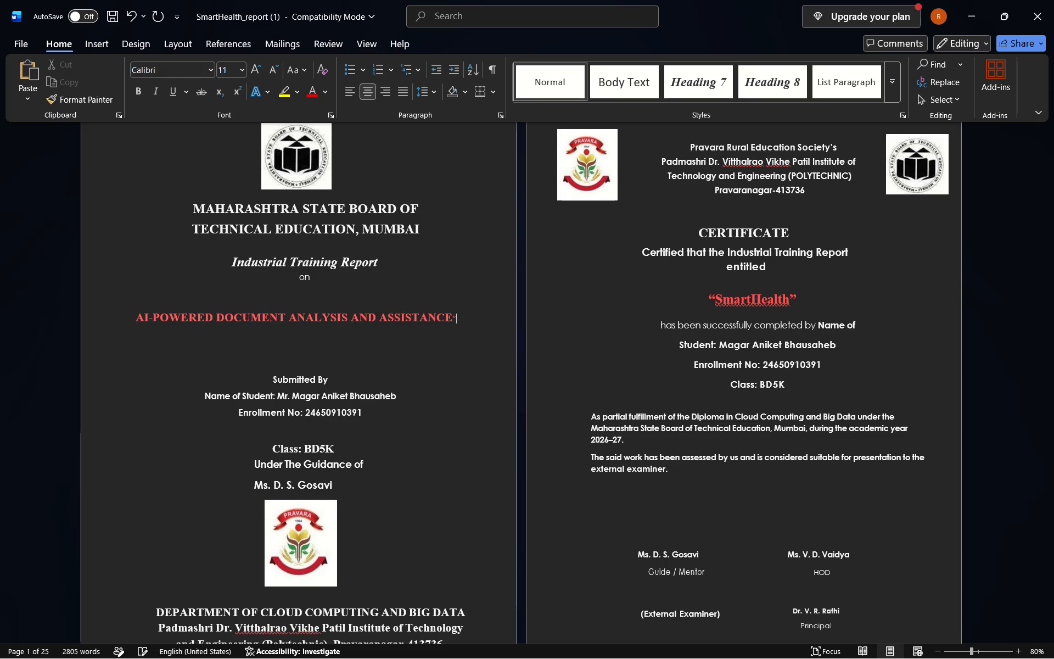
key(BackSpace)
key(apostrophe)
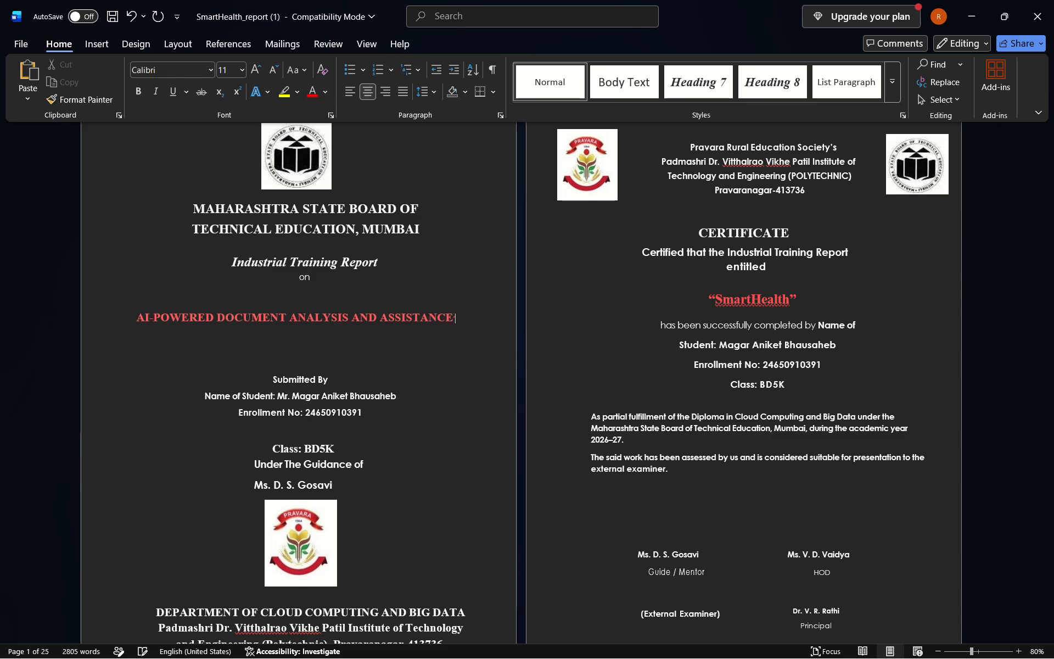
key(BackSpace)
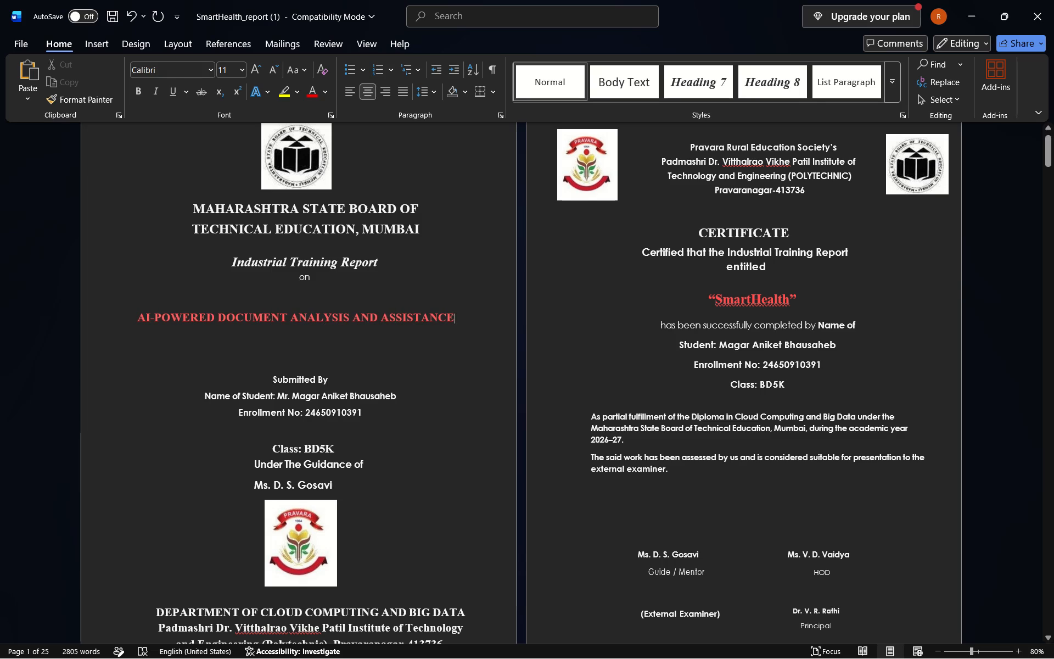
Copy the closing and opening quotation marks from the certificate's "SmartHealth" title to the end and start of the cover title.
drag(803, 294, 787, 295)
key(ctrl+c)
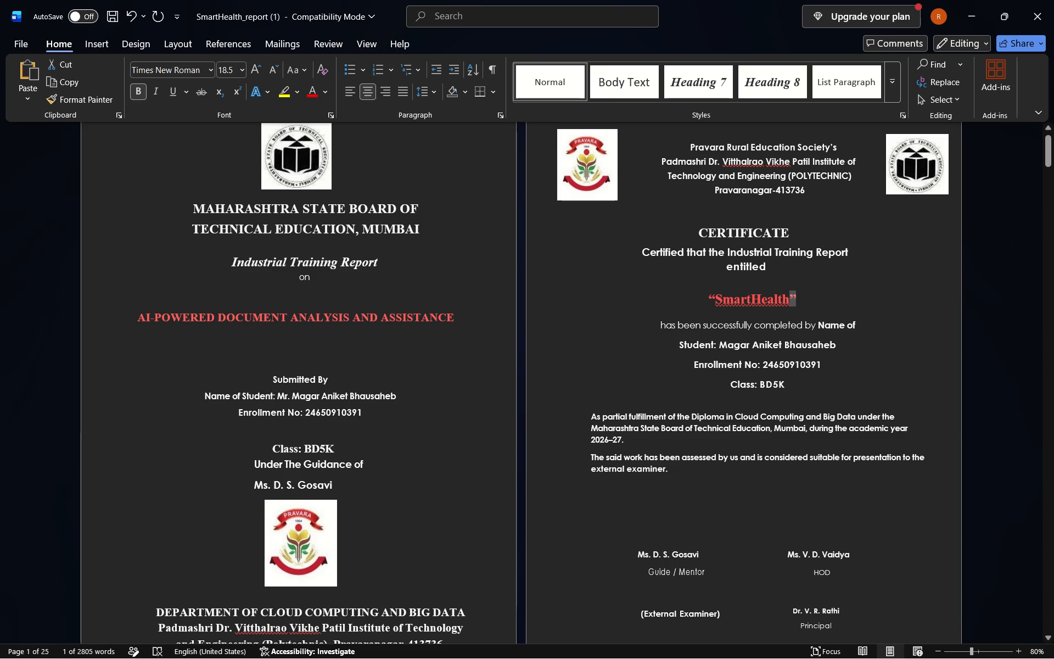
click(456, 314)
key(ctrl+v)
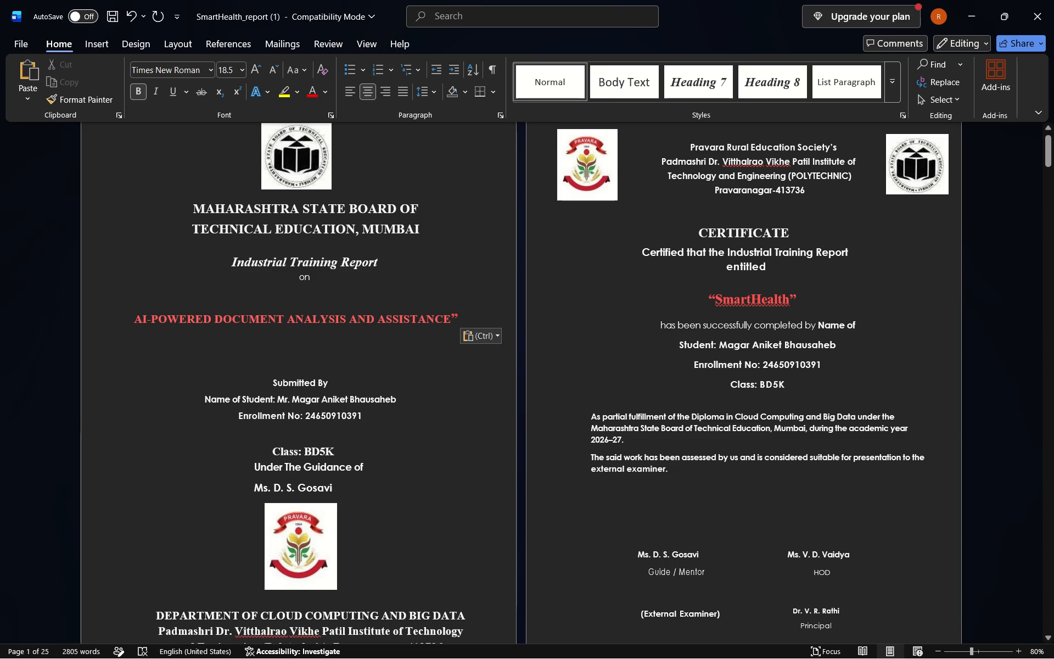
drag(698, 297, 715, 297)
key(ctrl+c)
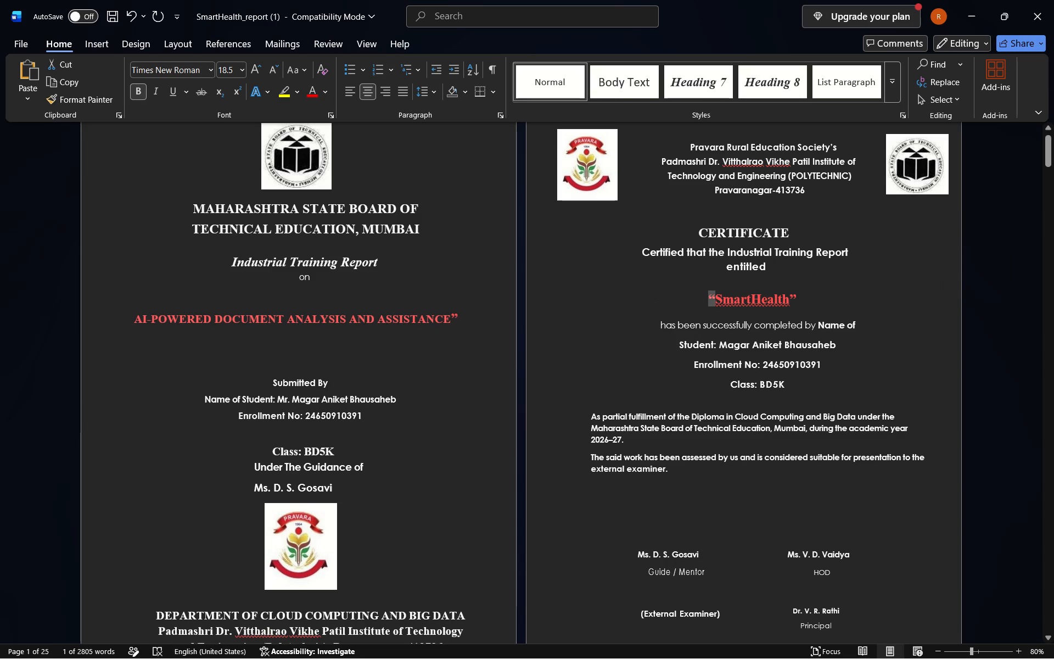
click(127, 316)
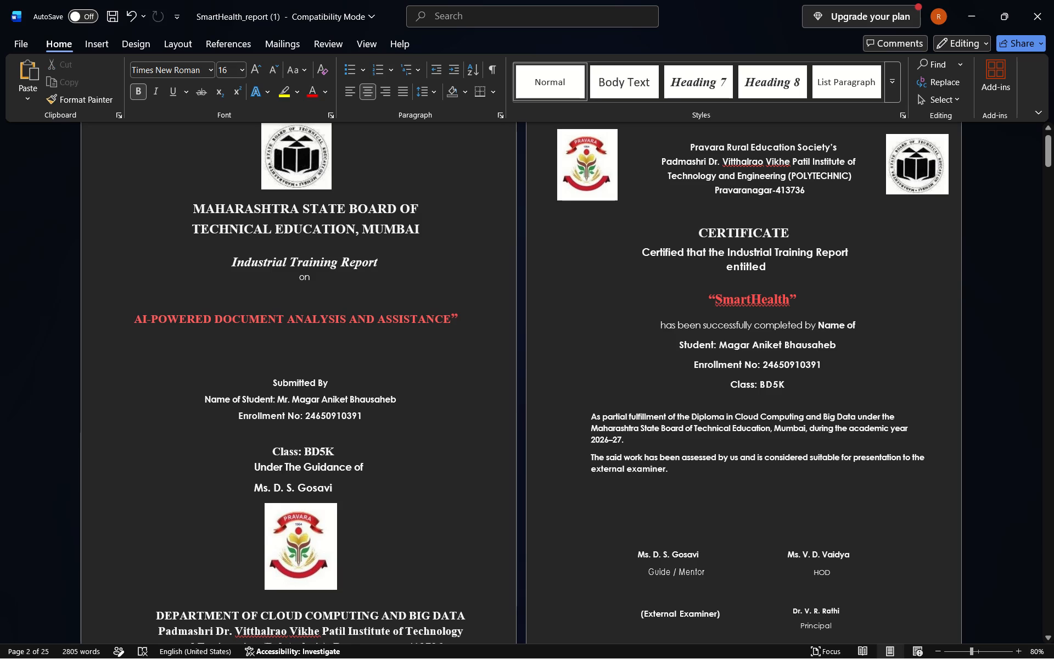
key(ctrl+v)
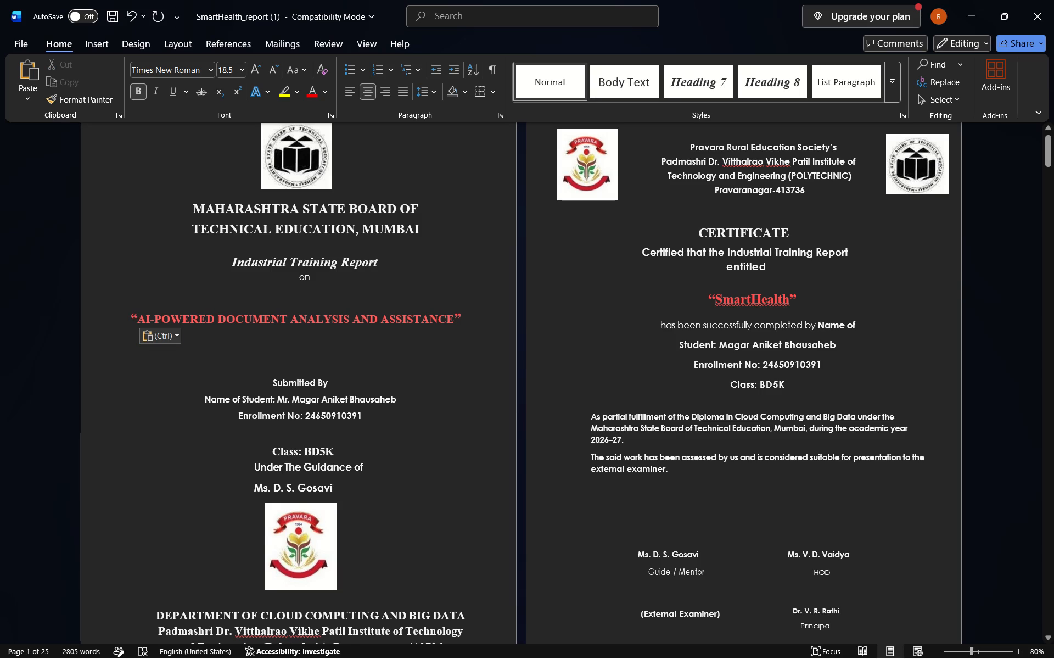
Insert three spaces before the cover title's opening quotation mark to shift the title slightly to the right.
click(110, 322)
key(space)
key(space)
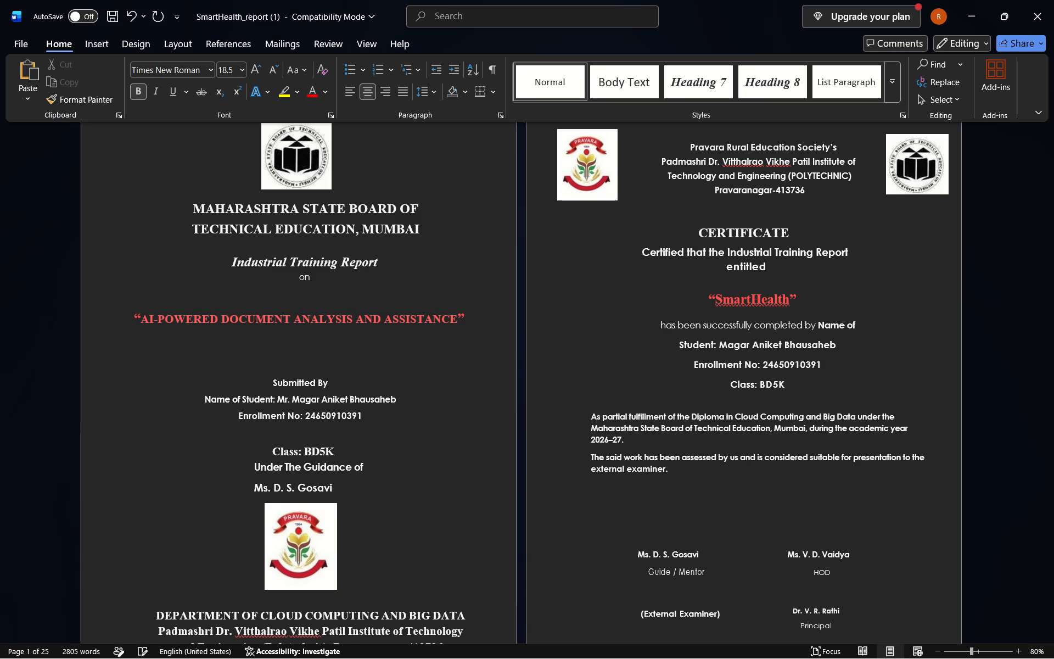
key(space)
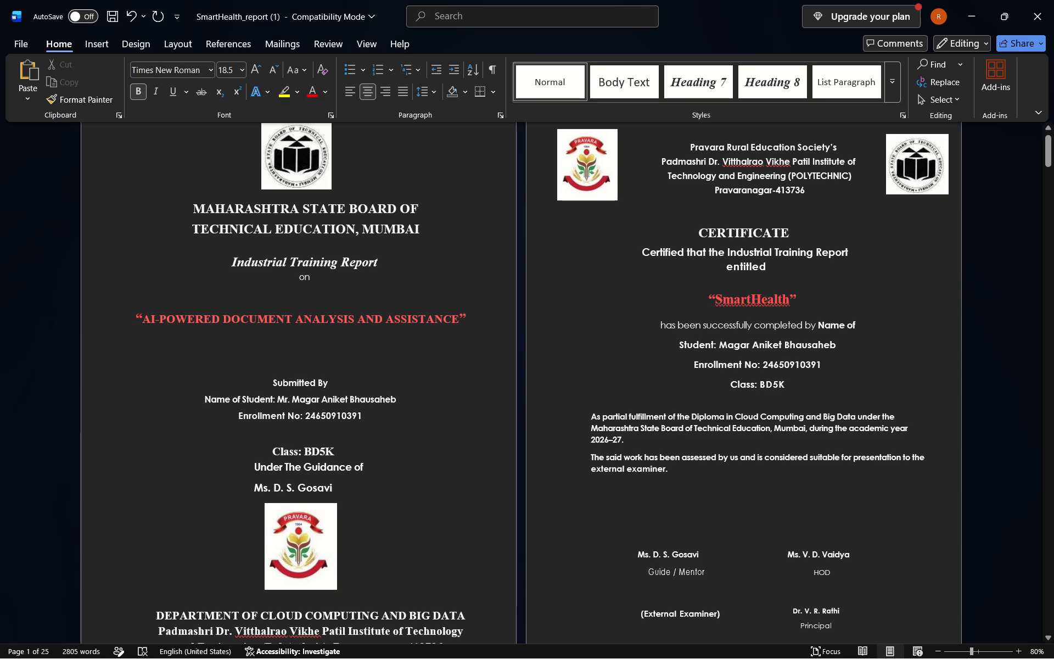
Replace SmartHealth inside the certificate's quotation marks with AI-POWERED DOCUMENT ANALYSIS AND ASSISTANCE copied from the cover title.
click(788, 296)
key(BackSpace)
key(BackSpace)
key(BackSpace)
key(BackSpace)
key(BackSpace)
key(BackSpace)
key(BackSpace)
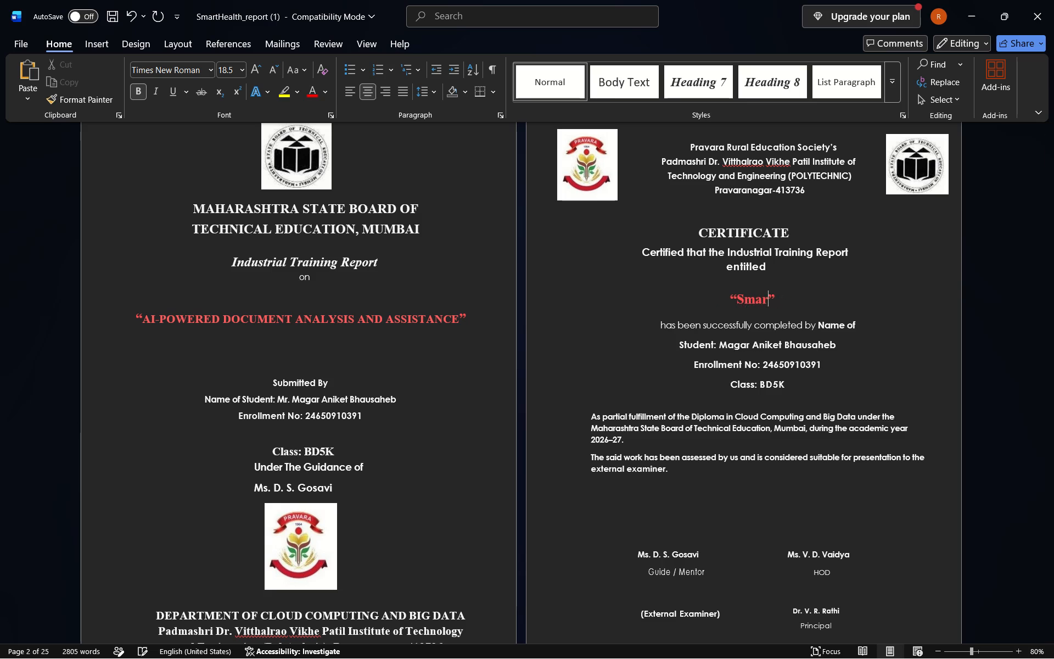
key(BackSpace)
key(BackSpace)
key(BackSpace)
key(BackSpace)
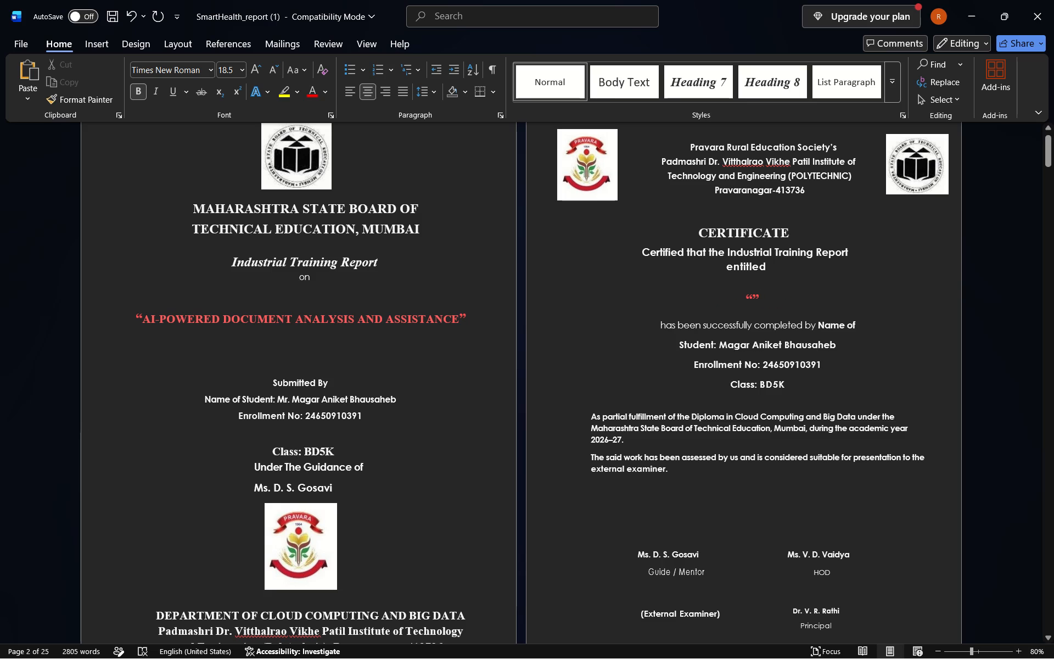
drag(456, 322, 155, 325)
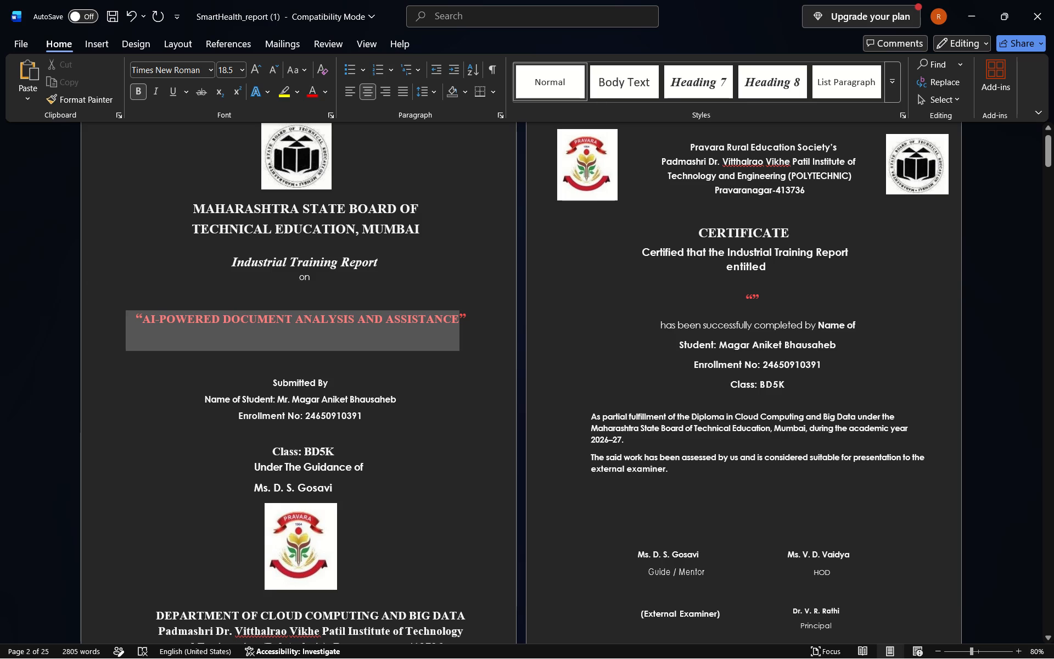
drag(155, 325, 146, 321)
key(ctrl+c)
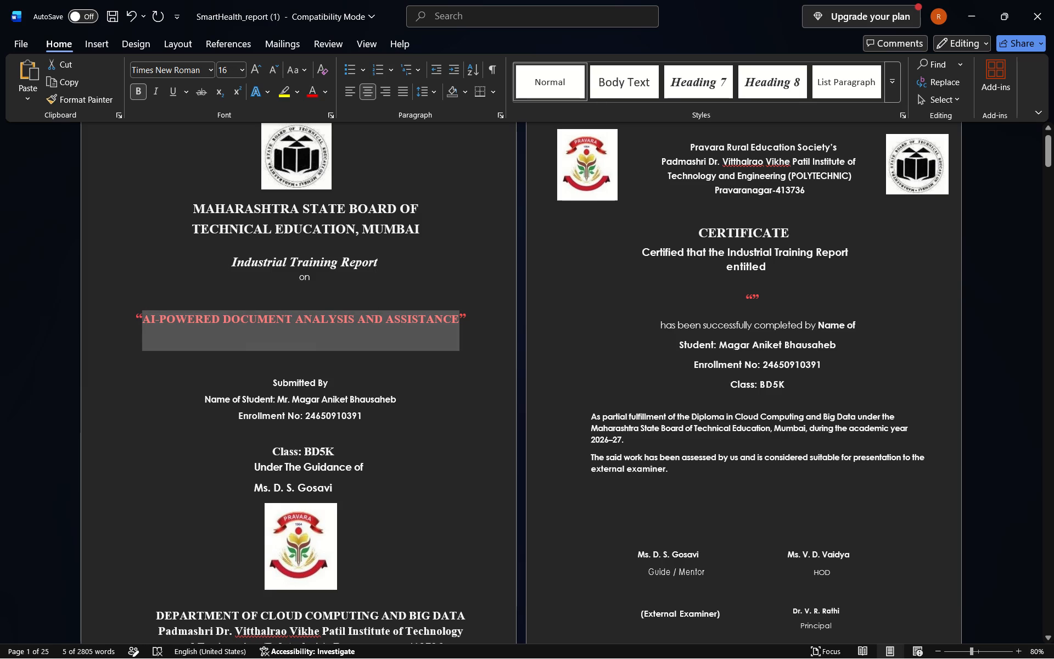
click(755, 298)
key(ctrl+v)
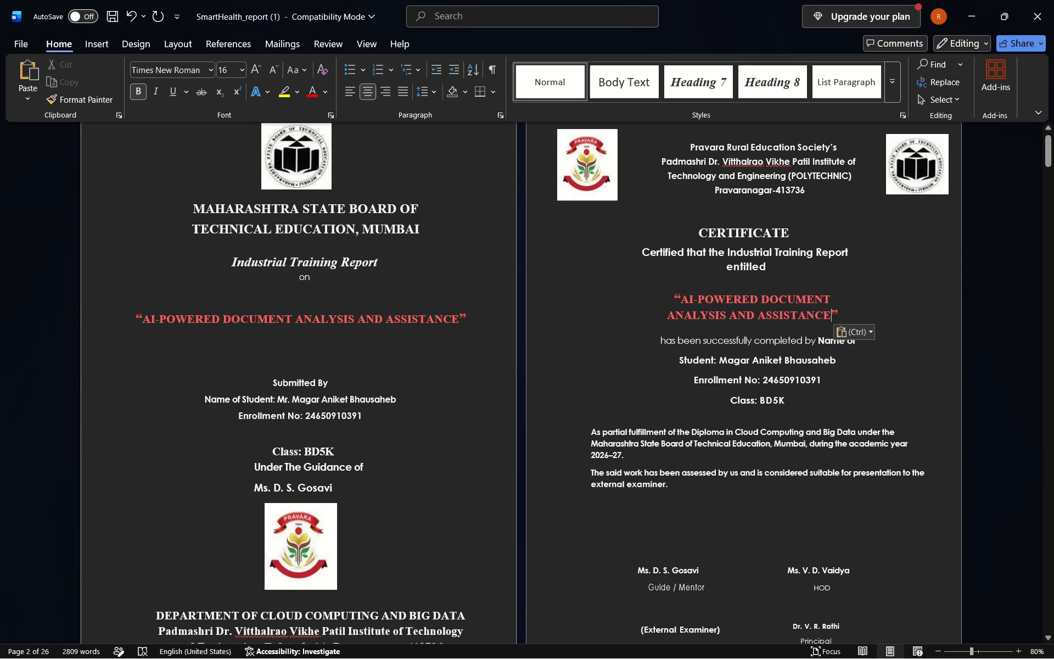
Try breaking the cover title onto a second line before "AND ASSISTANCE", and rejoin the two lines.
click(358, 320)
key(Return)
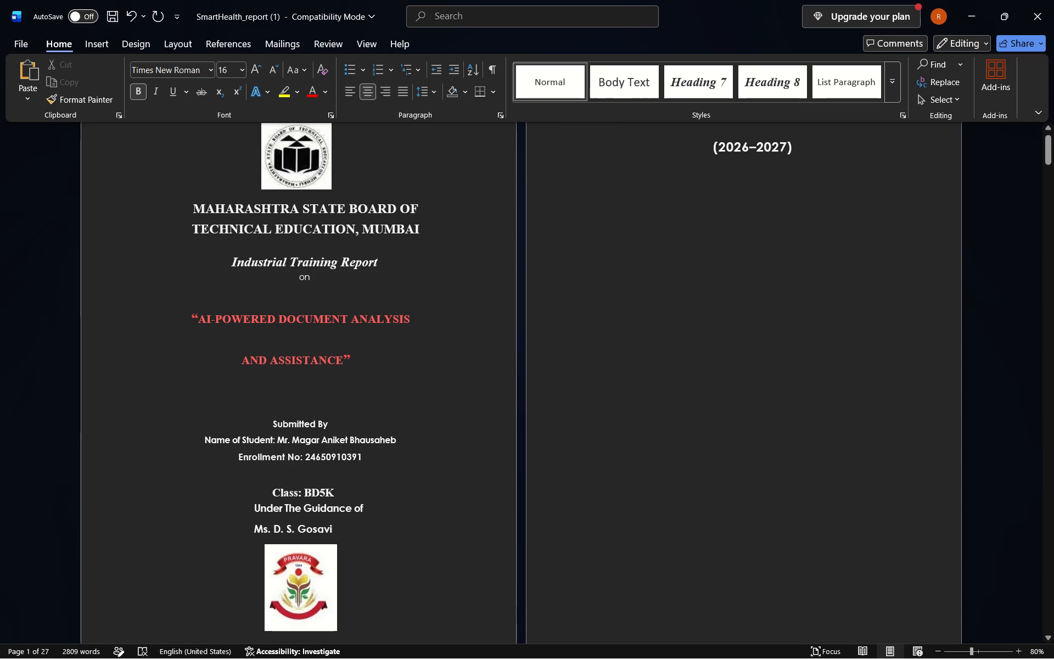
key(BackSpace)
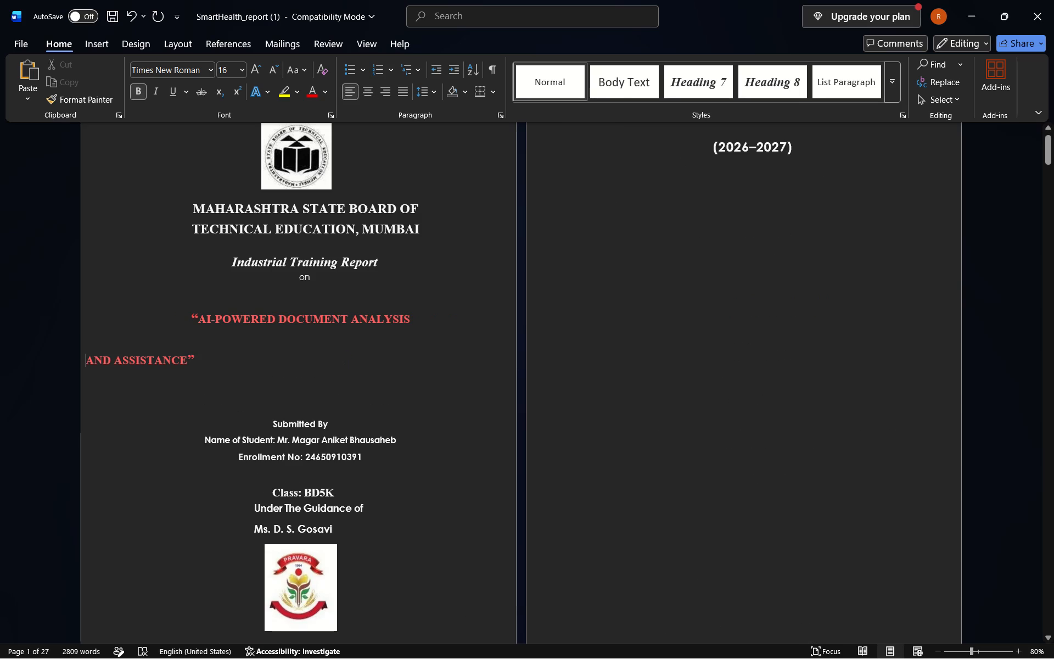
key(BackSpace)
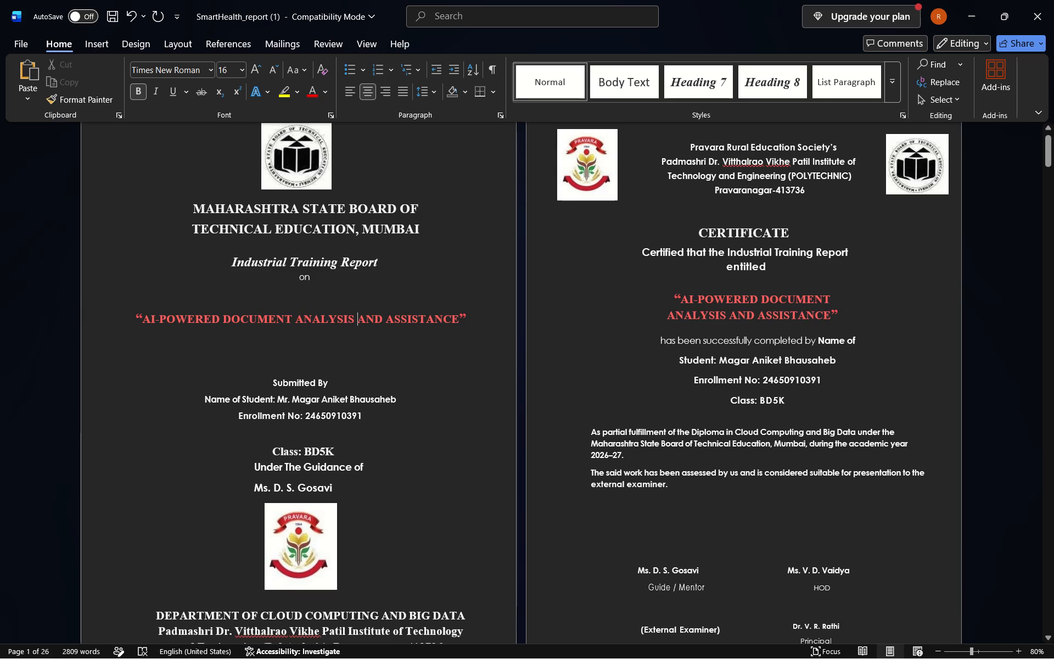
Delete the blank line between the institute's address and (2026–2027) at the bottom of the cover page.
scroll(350, 465, down, 1)
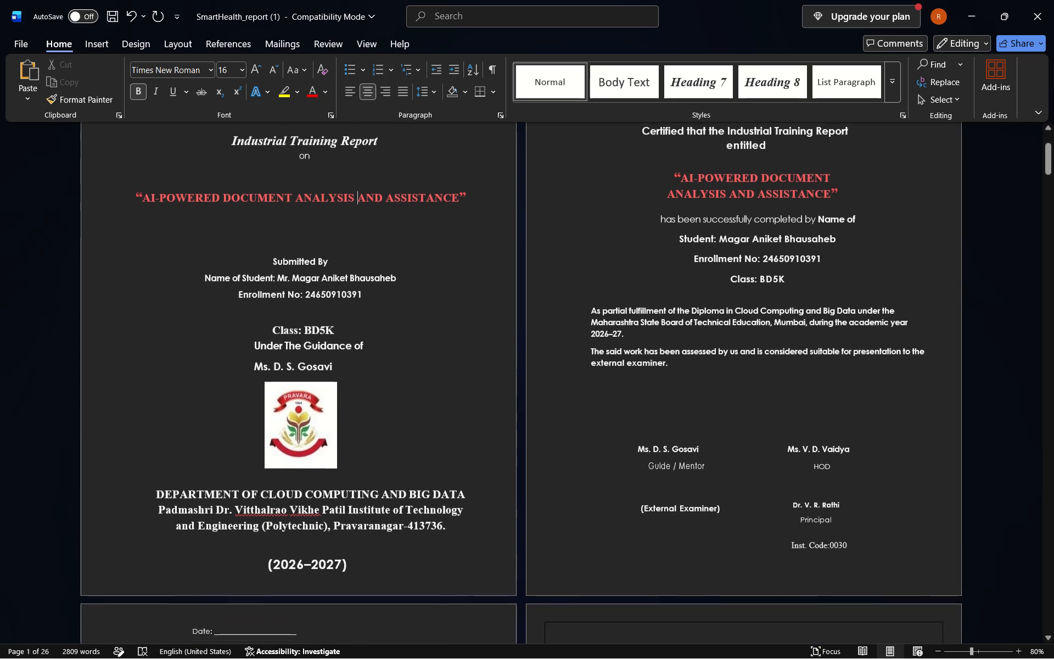
scroll(350, 465, down, 1)
click(309, 541)
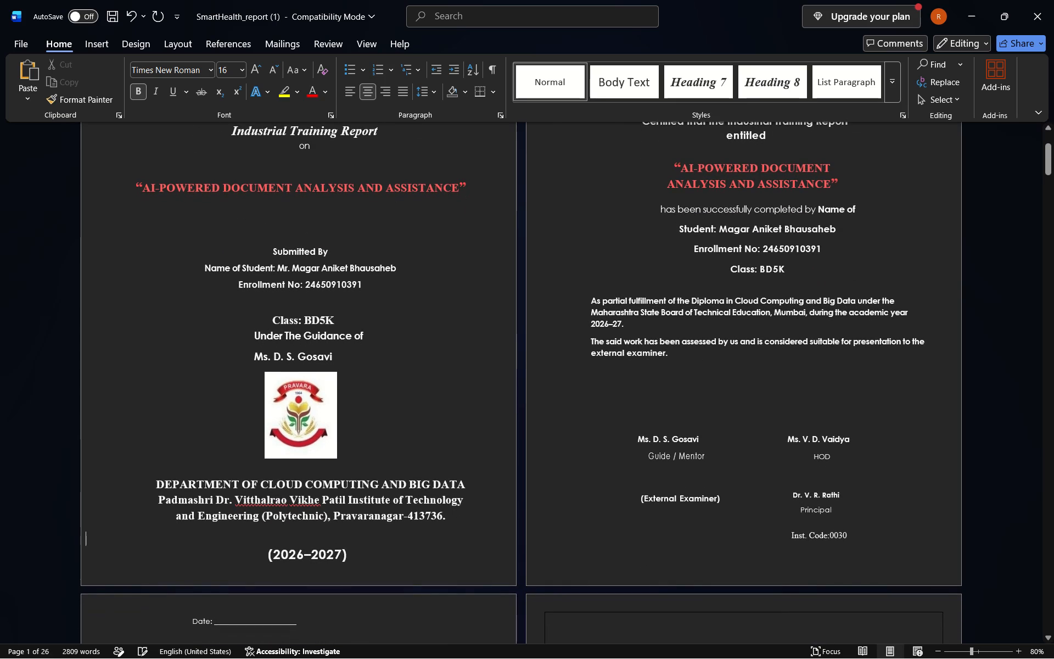
key(BackSpace)
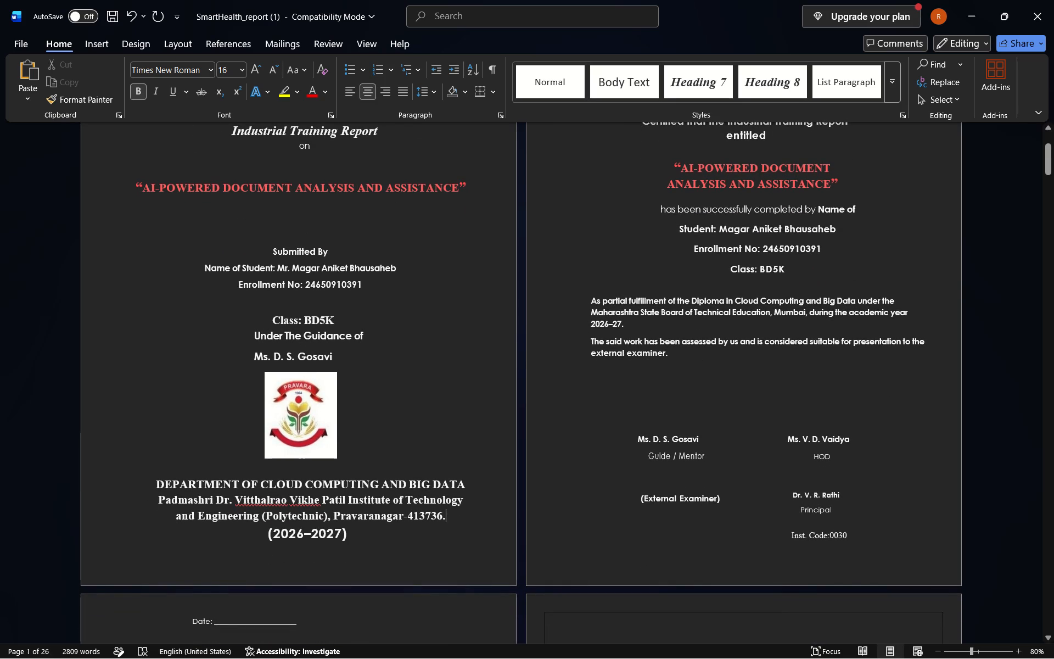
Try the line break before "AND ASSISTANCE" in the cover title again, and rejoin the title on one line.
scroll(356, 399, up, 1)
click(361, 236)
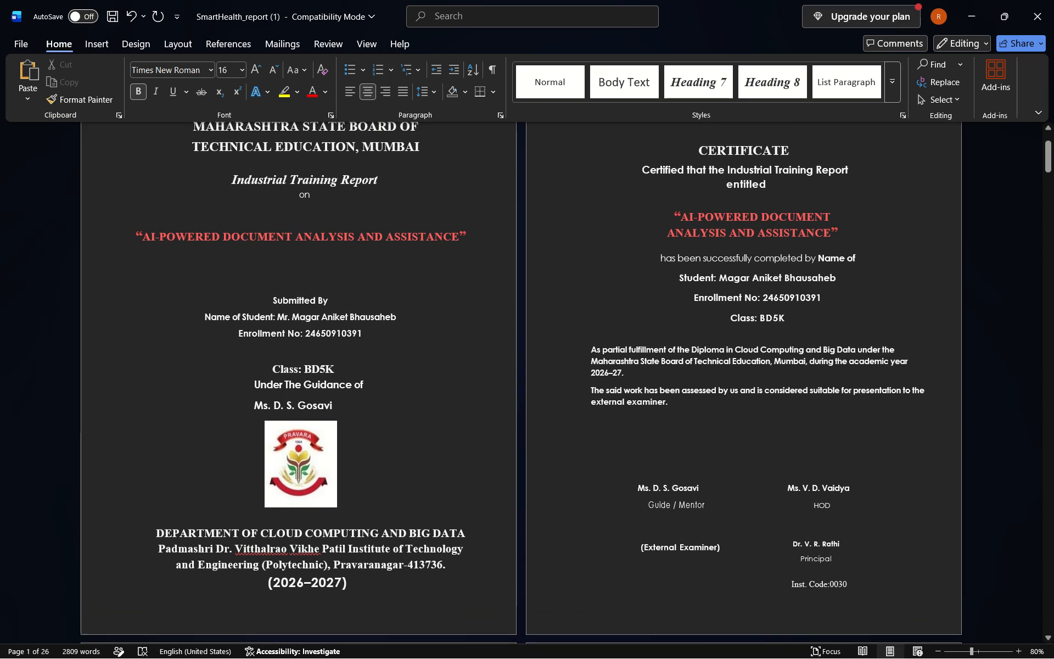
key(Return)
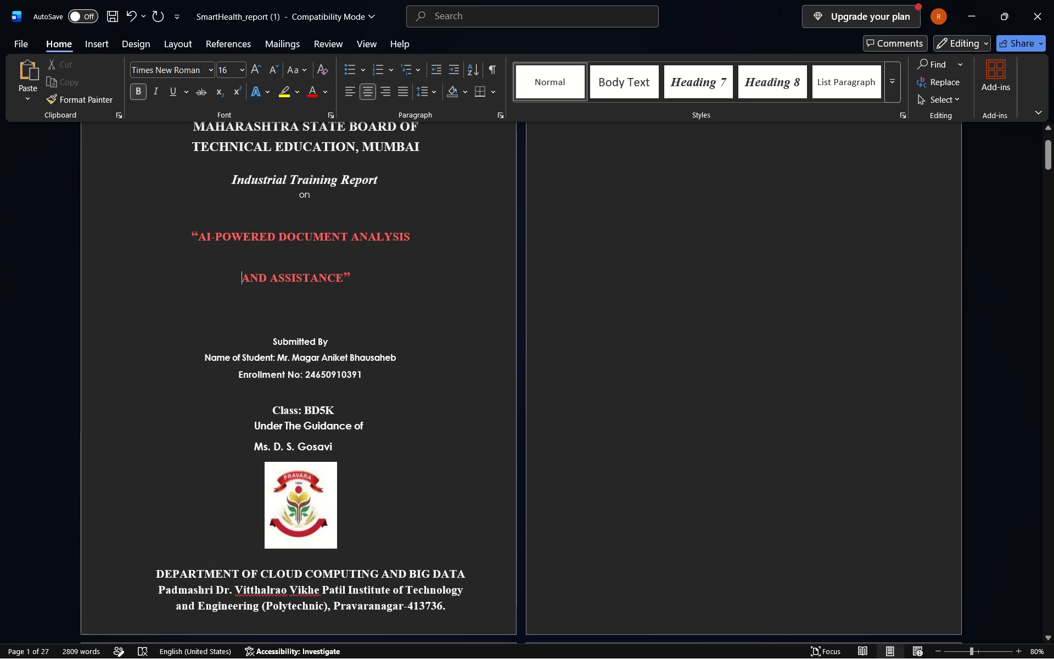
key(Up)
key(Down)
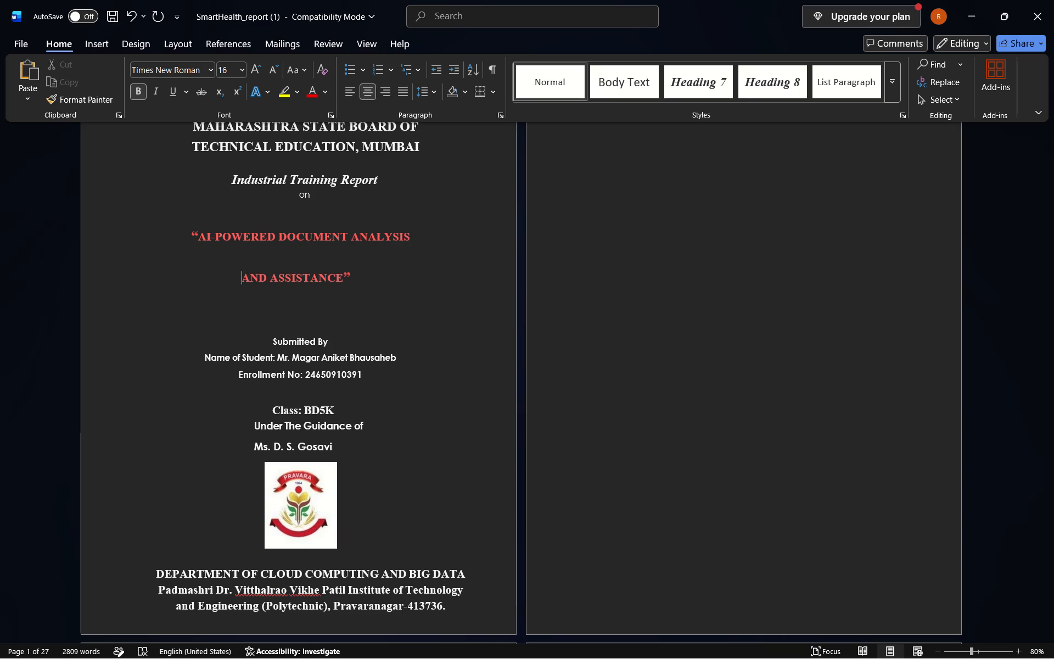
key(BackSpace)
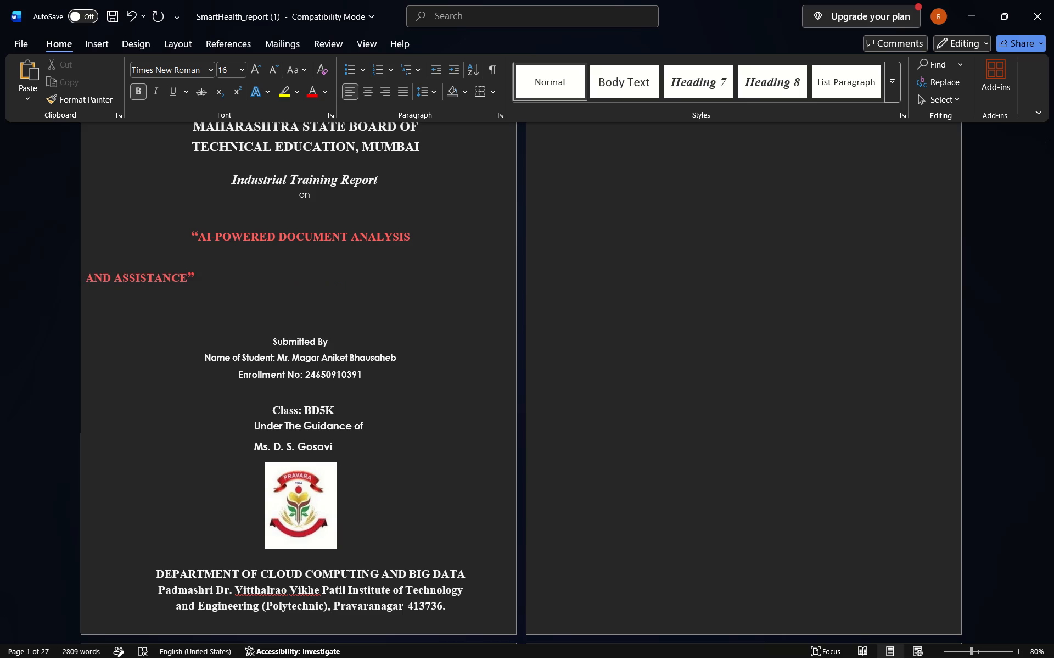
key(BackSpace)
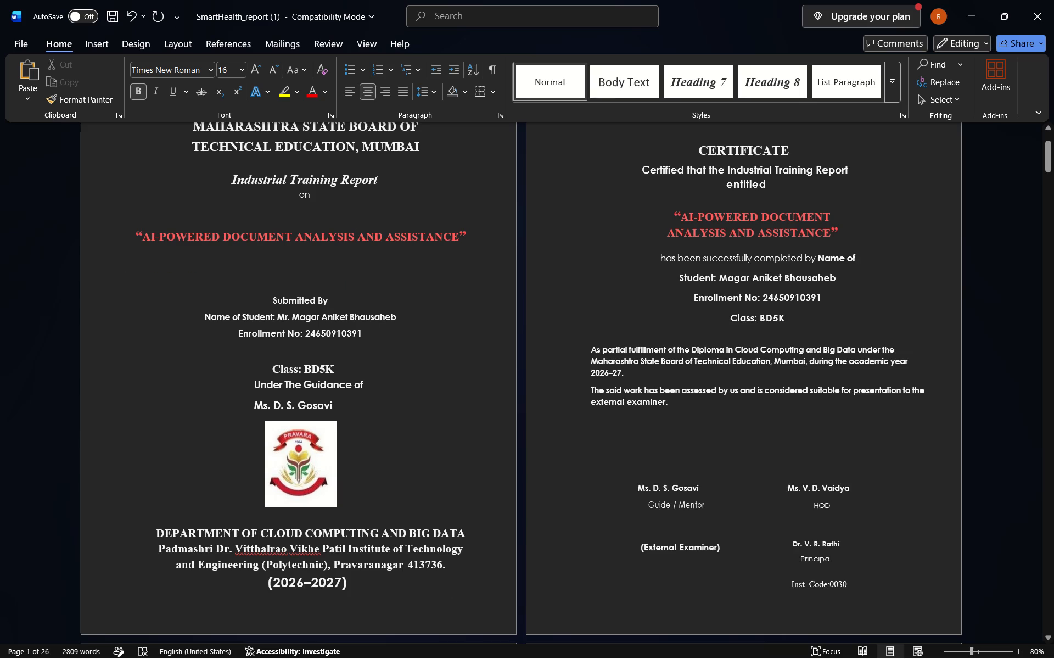